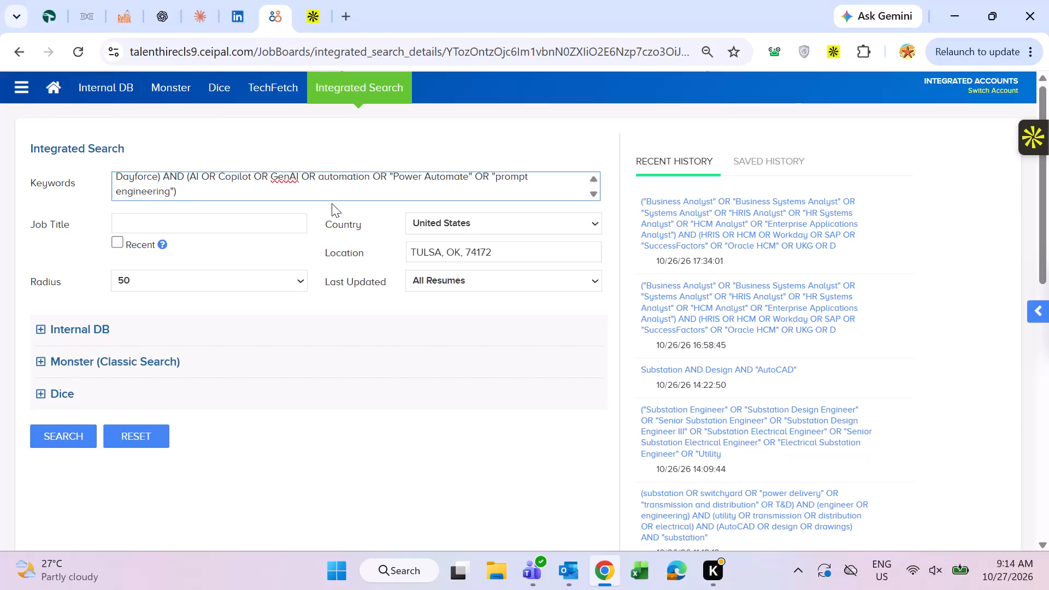
Replace the gap in the final keyword phrase with a single space so it reads "prompt engineering".
left_click(116, 193)
key("BackSpace")
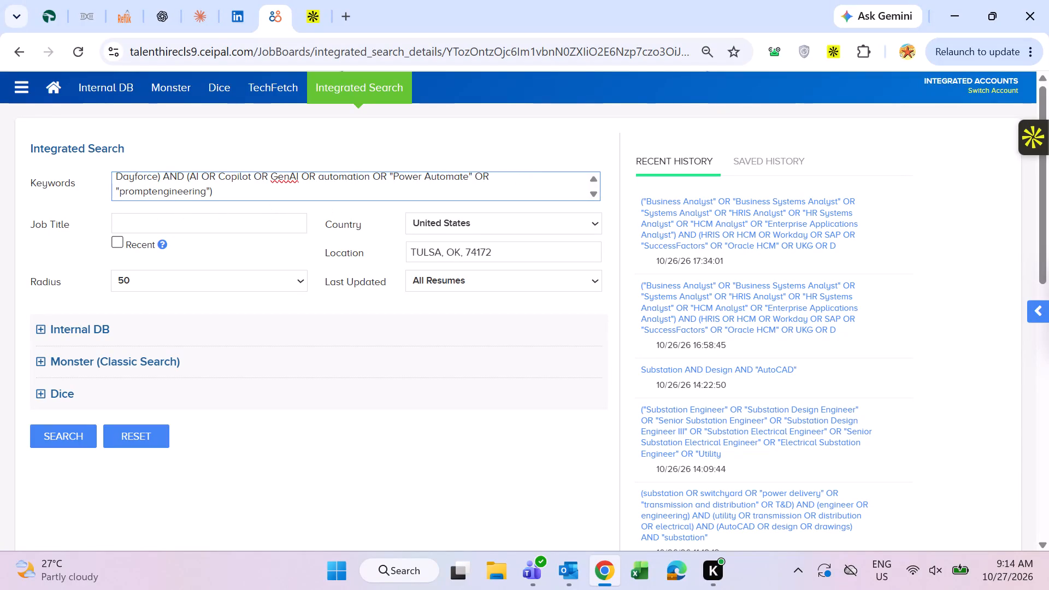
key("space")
left_click(219, 197)
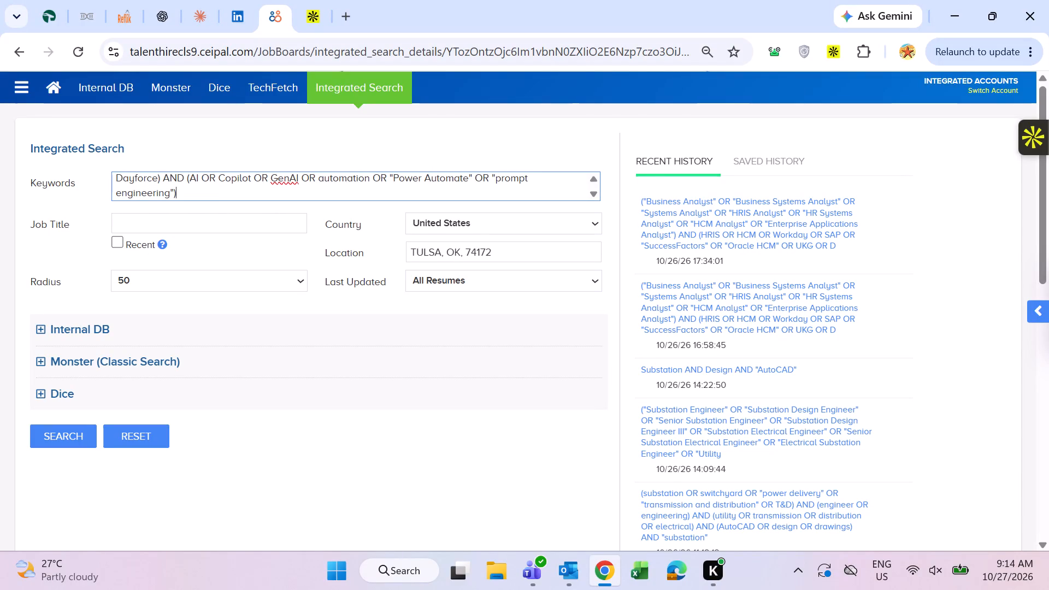
Insert the quoted term "Analyst" at the start of the Keywords query, before AND (HRIS OR HCM..., separated by a space.
scroll(241, 191, "up", 2)
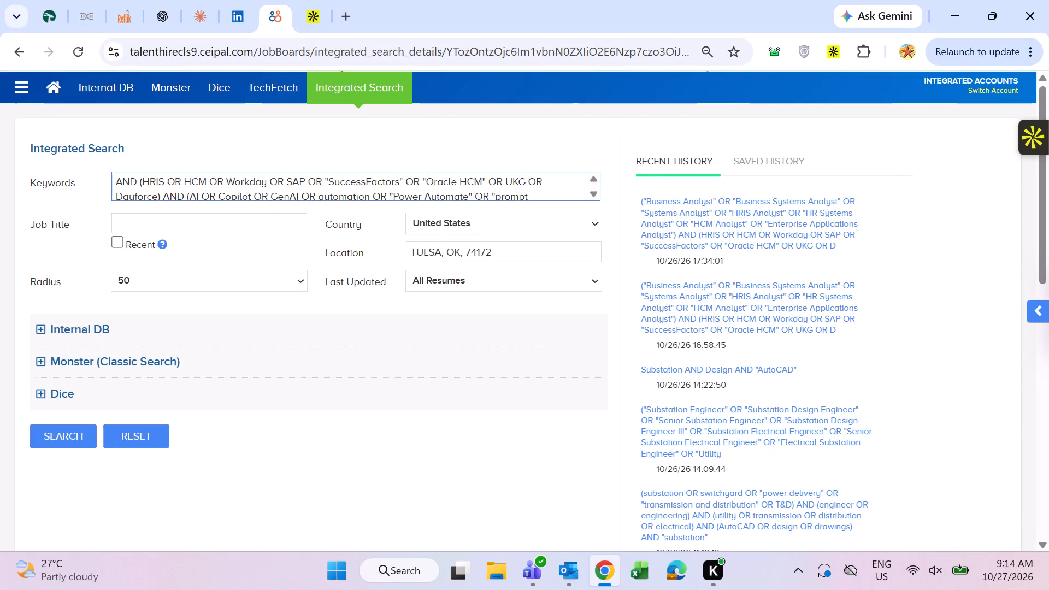
scroll(241, 191, "up", 2)
scroll(241, 191, "down", 4)
left_click(246, 184)
scroll(246, 192, "up", 5)
left_click(121, 180)
left_click(114, 183)
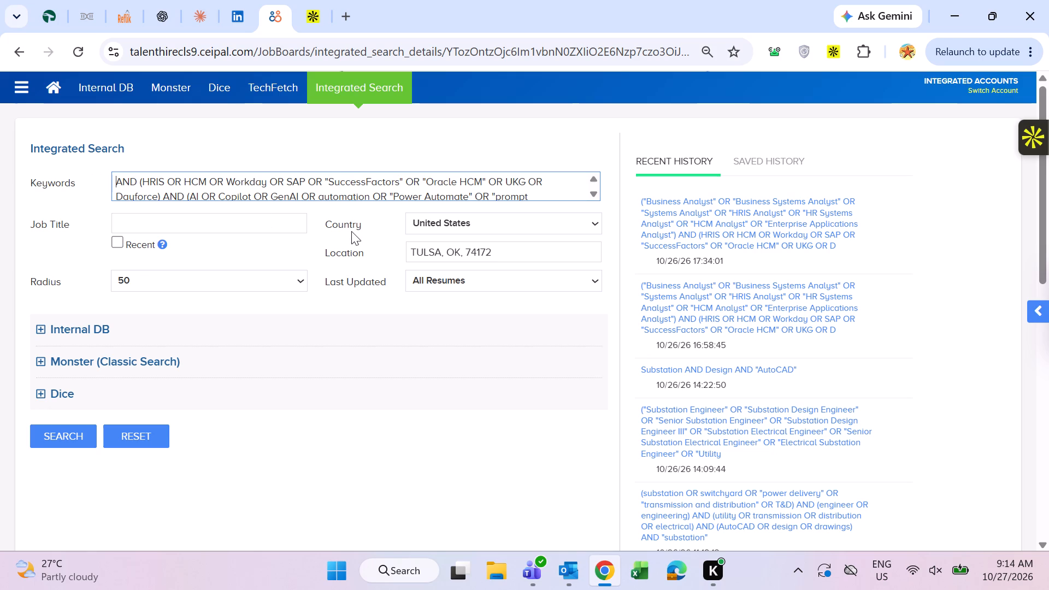
key("shift+quotedbl")
key("shift+quotedbl")
key("Left")
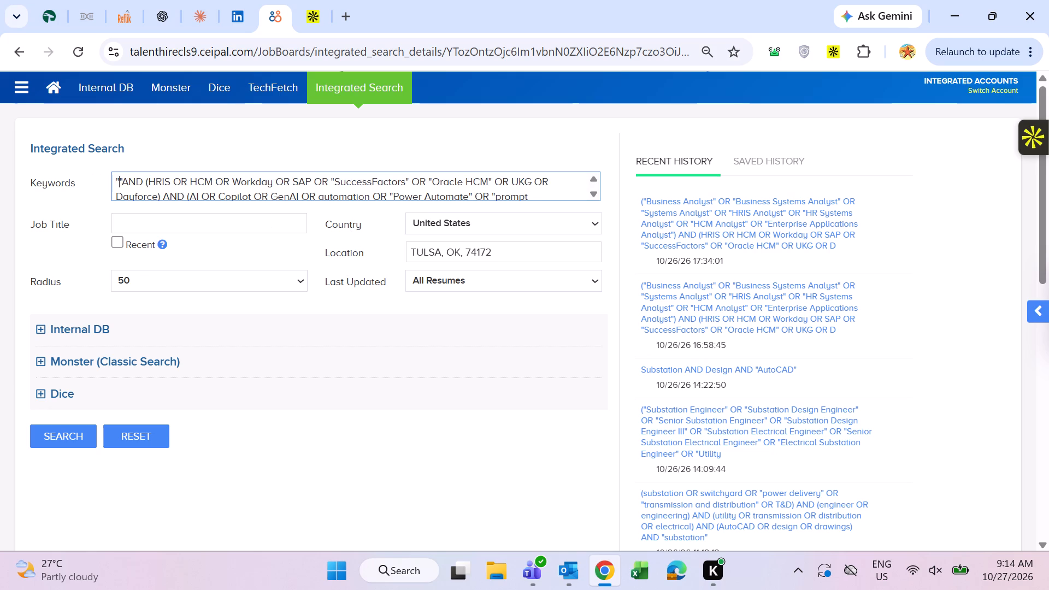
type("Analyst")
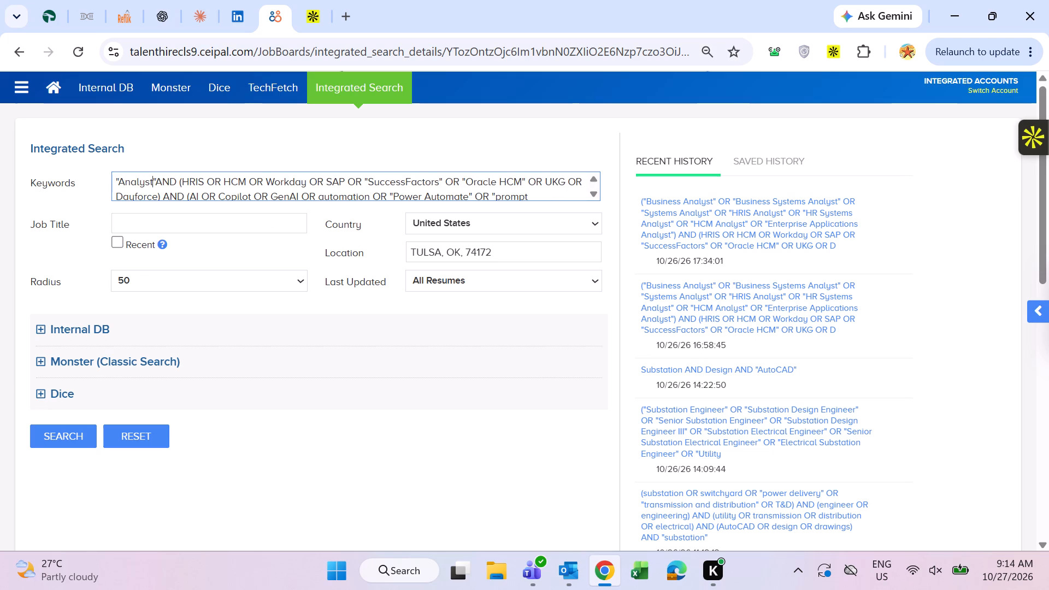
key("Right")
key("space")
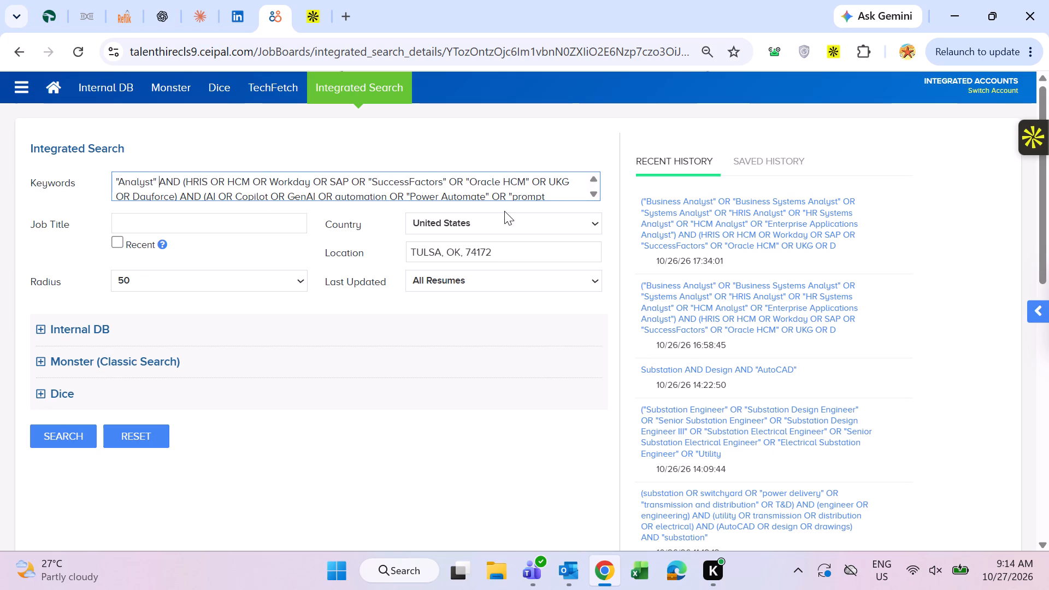
Select the entire Location entry for editing.
triple_click(500, 258)
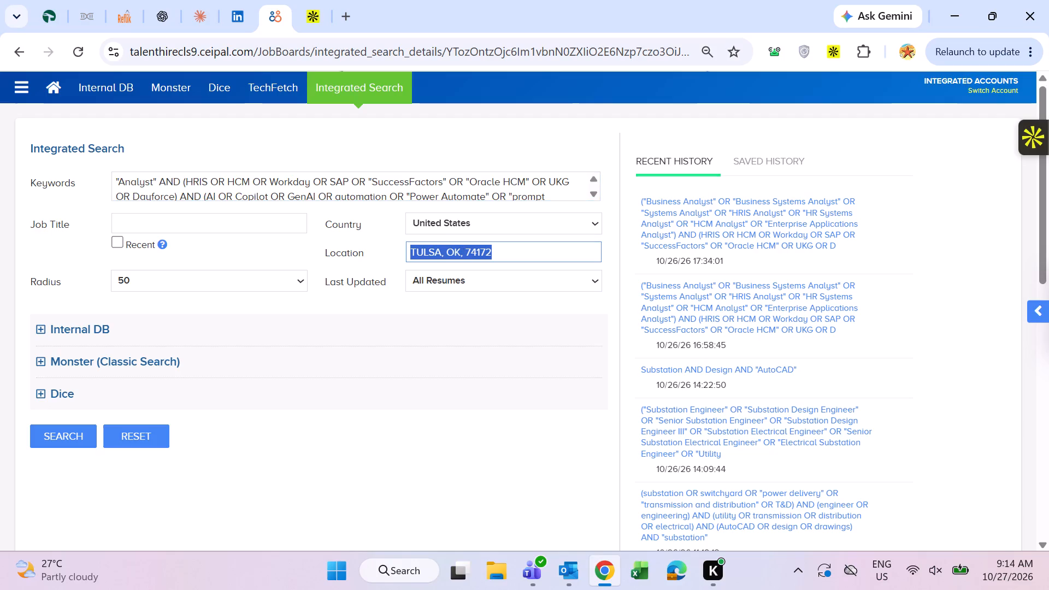
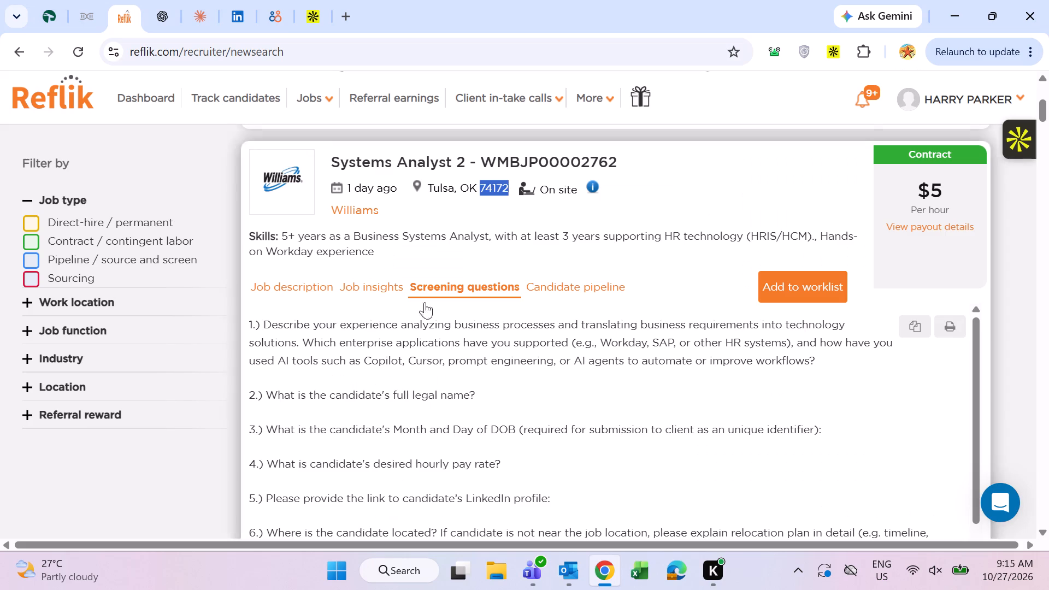
Back in the Ceipal integrated search form, set the Location to the suggested TULSA, OK, 74172 and run the search.
left_click(275, 0)
key("ctrl+v")
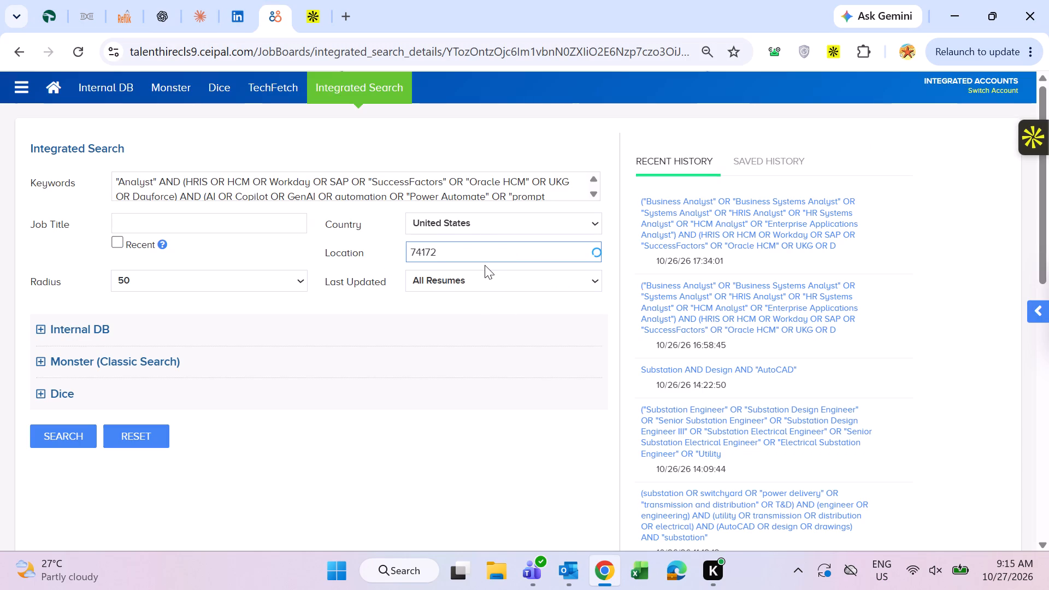
left_click(467, 283)
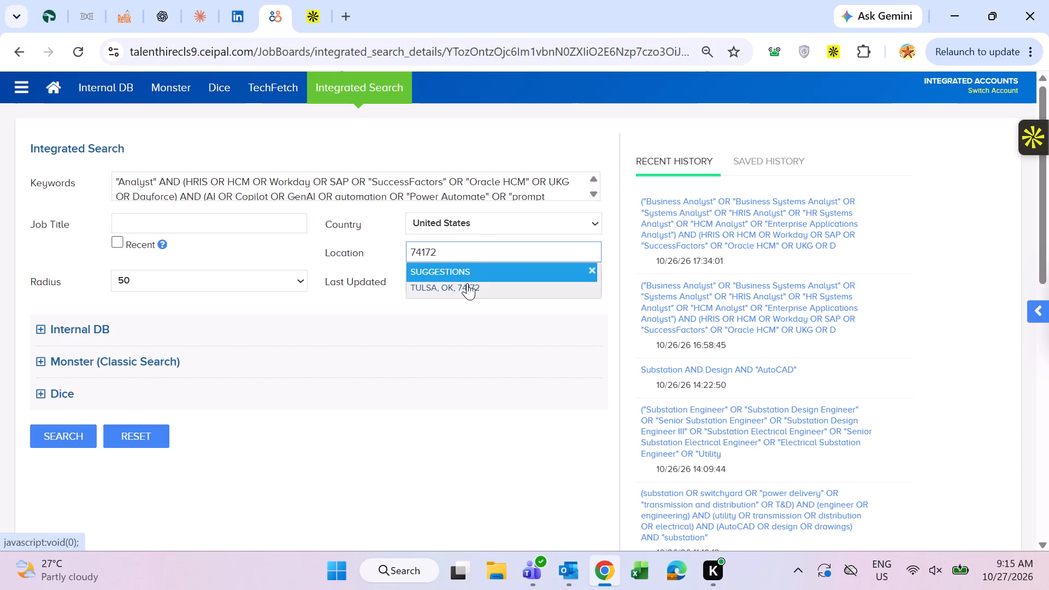
left_click(68, 437)
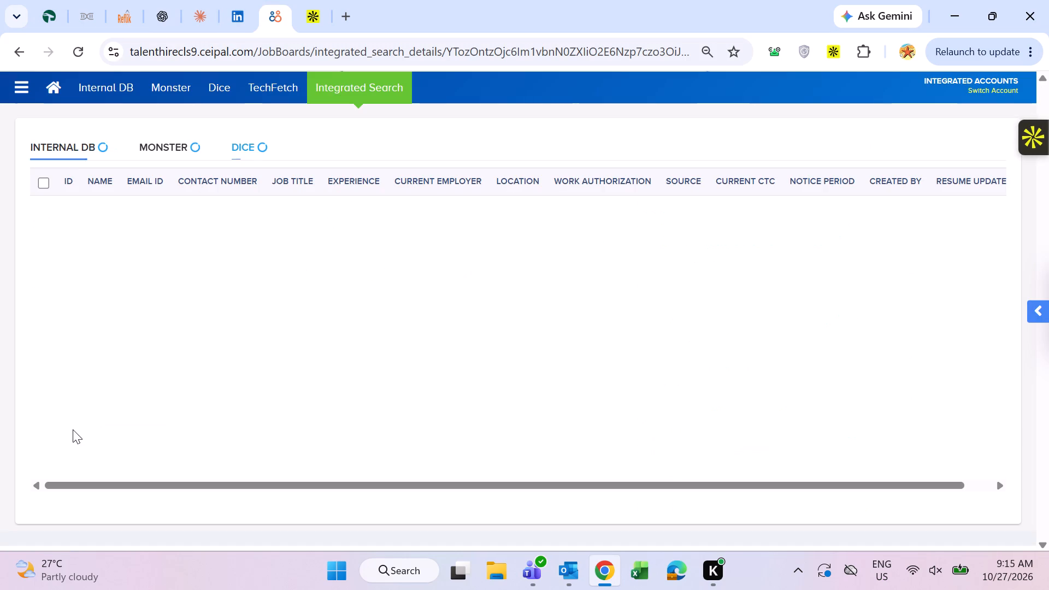
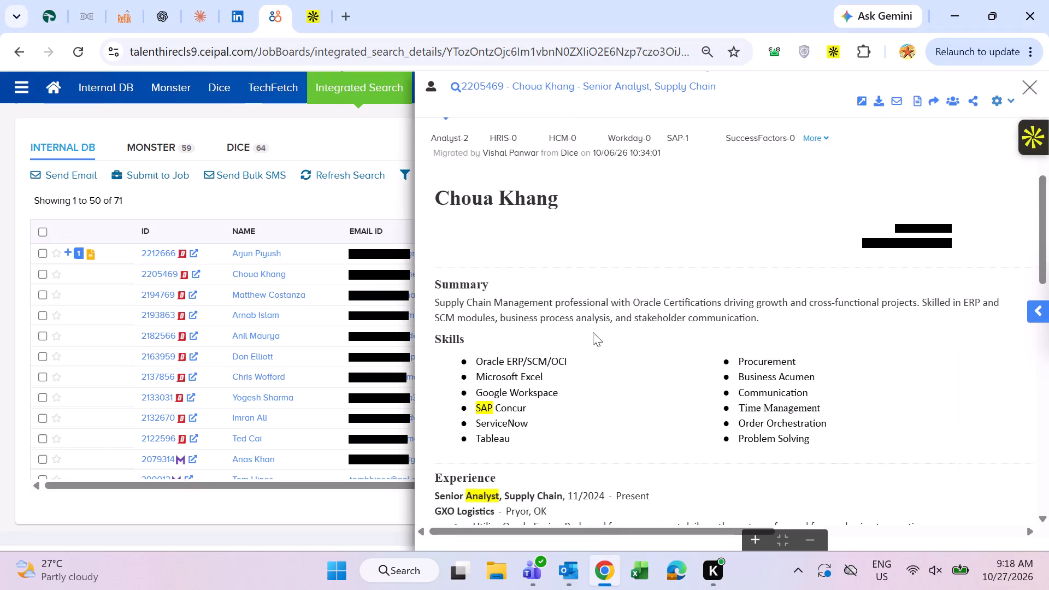
Read through the Senior Analyst, Supply Chain candidate's resume, from summary and skills to work experience, education and training.
left_click_drag(563, 258, 582, 332)
left_click(582, 332)
scroll(605, 279, "down", 4)
left_click_drag(577, 182, 583, 222)
left_click(583, 222)
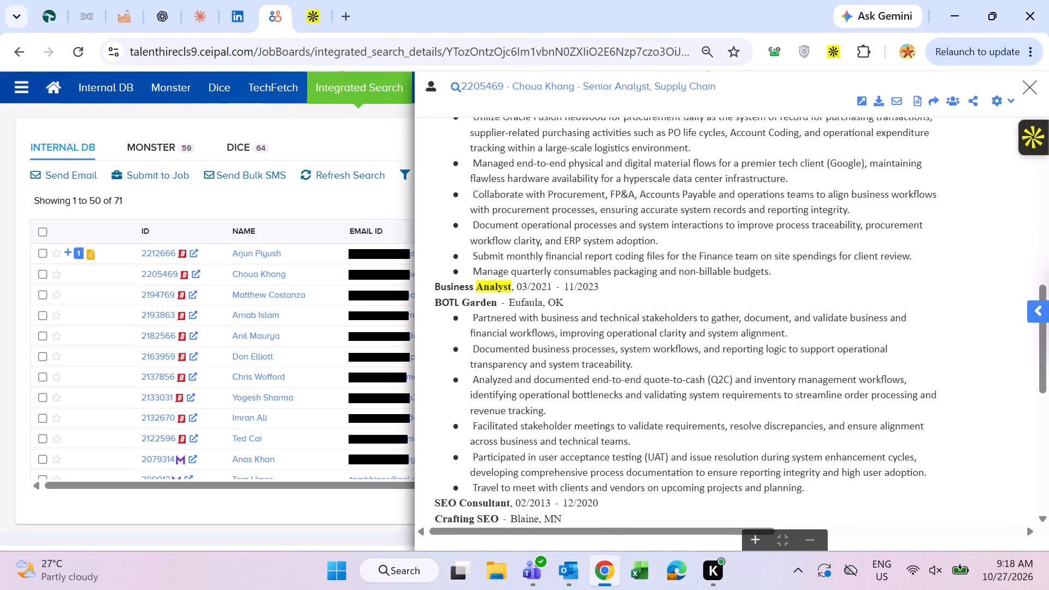
scroll(583, 222, "up", 2)
scroll(582, 261, "down", 12)
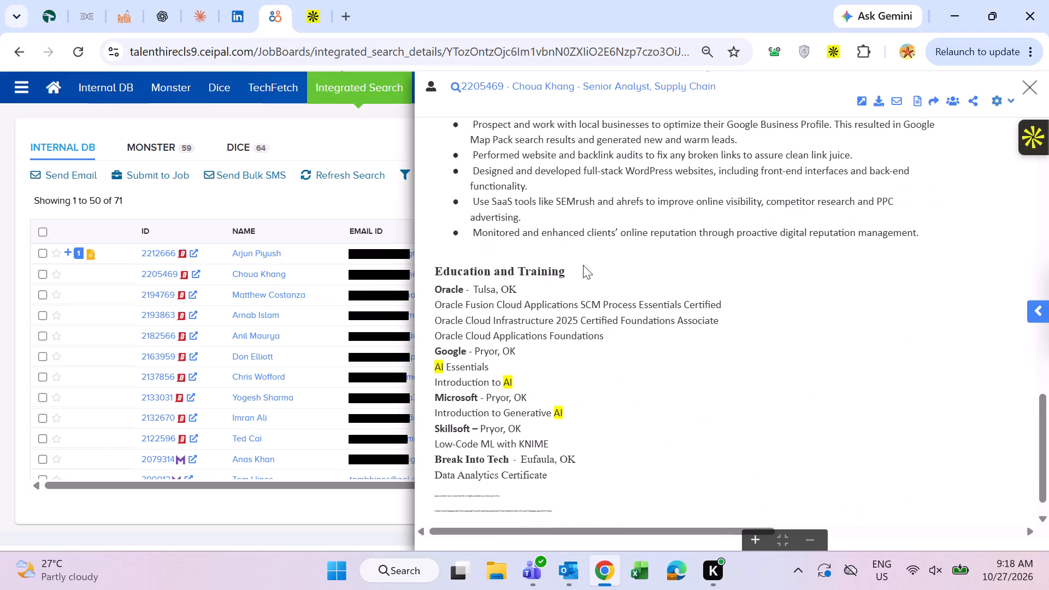
scroll(582, 297, "down", 1)
scroll(582, 297, "up", 14)
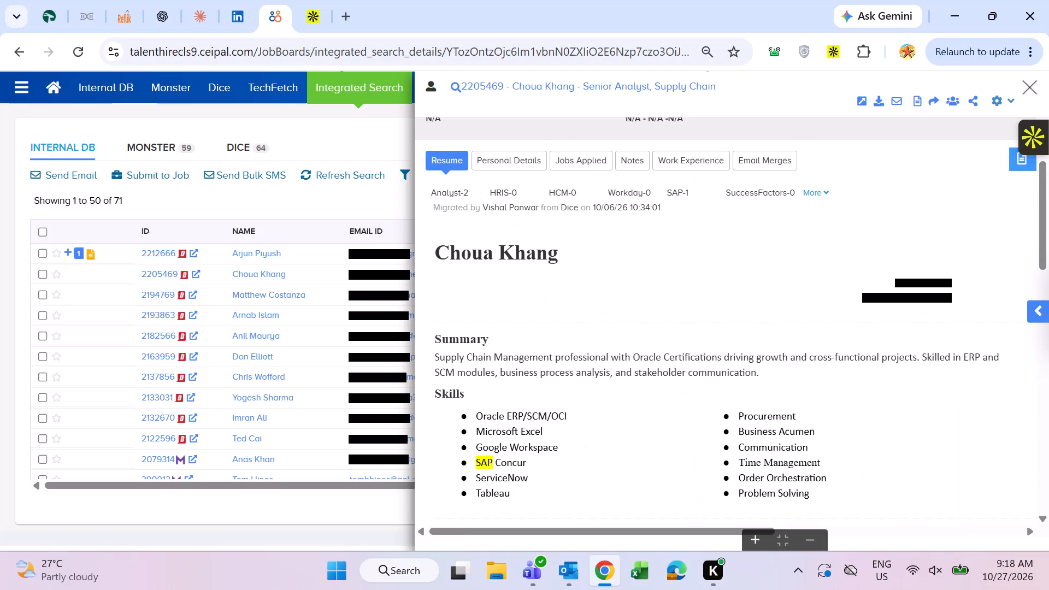
Recheck the same candidate's applicant details, skills and GXO Logistics experience, and close the profile.
scroll(582, 297, "up", 2)
left_click_drag(573, 353, 584, 389)
left_click(584, 389)
scroll(604, 373, "down", 4)
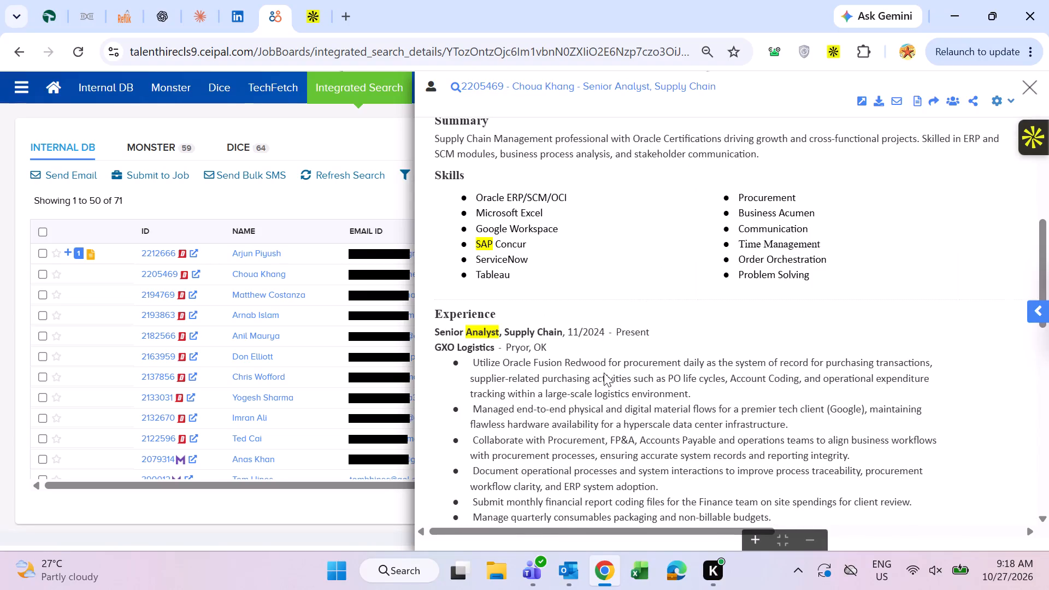
left_click_drag(562, 217, 565, 249)
left_click(565, 249)
scroll(565, 249, "up", 4)
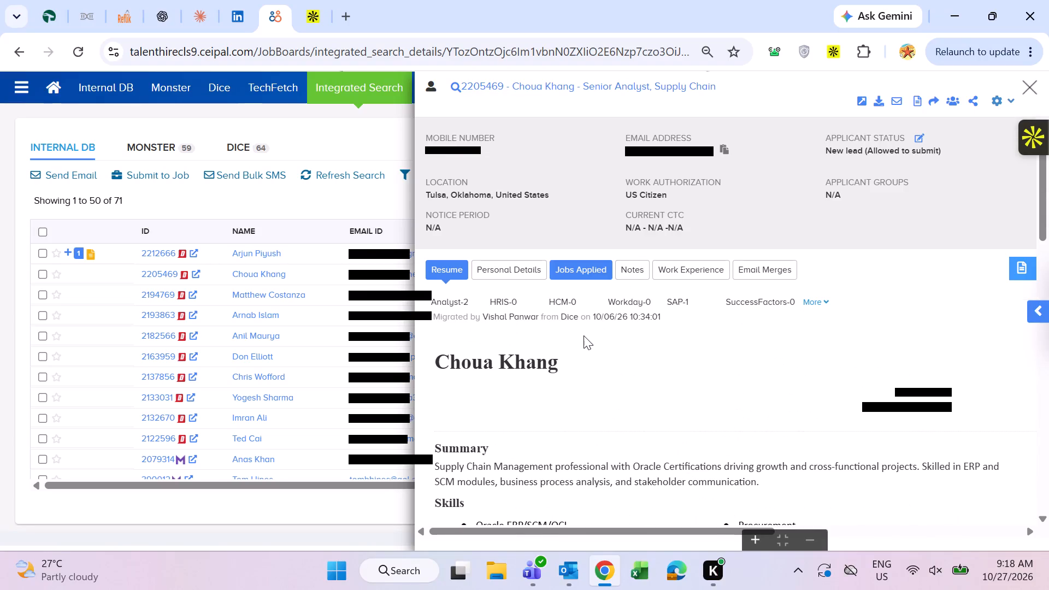
left_click(1034, 89)
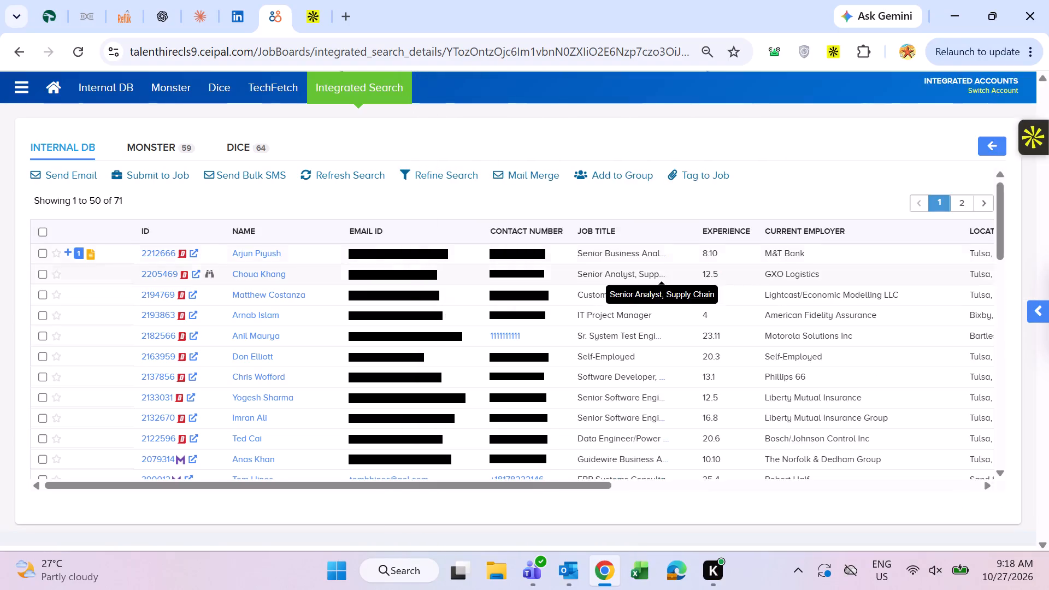
Return to the integrated search form and open the Keywords query for editing.
left_click(994, 139)
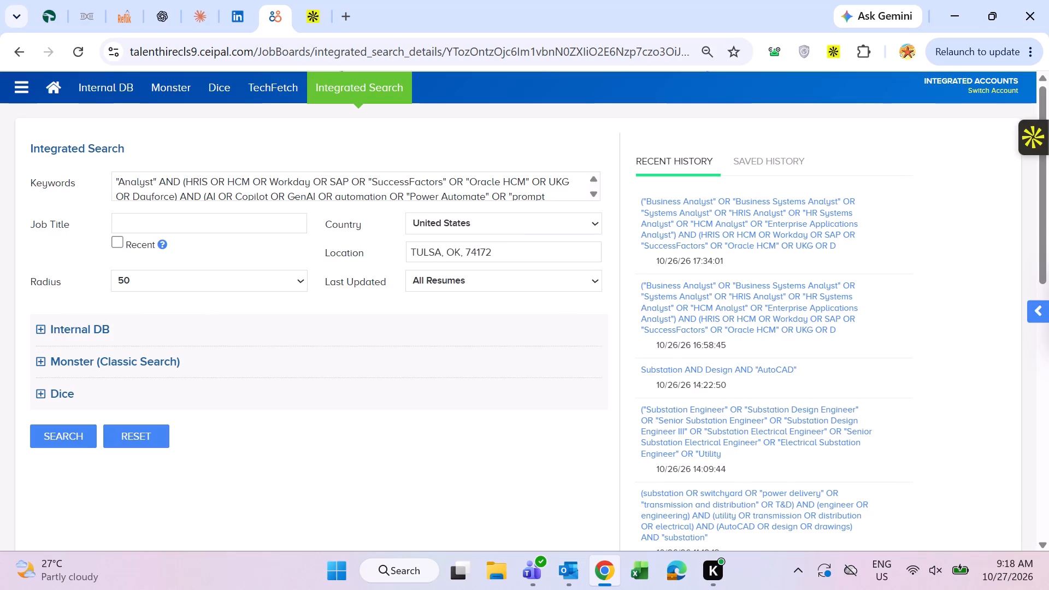
left_click(246, 175)
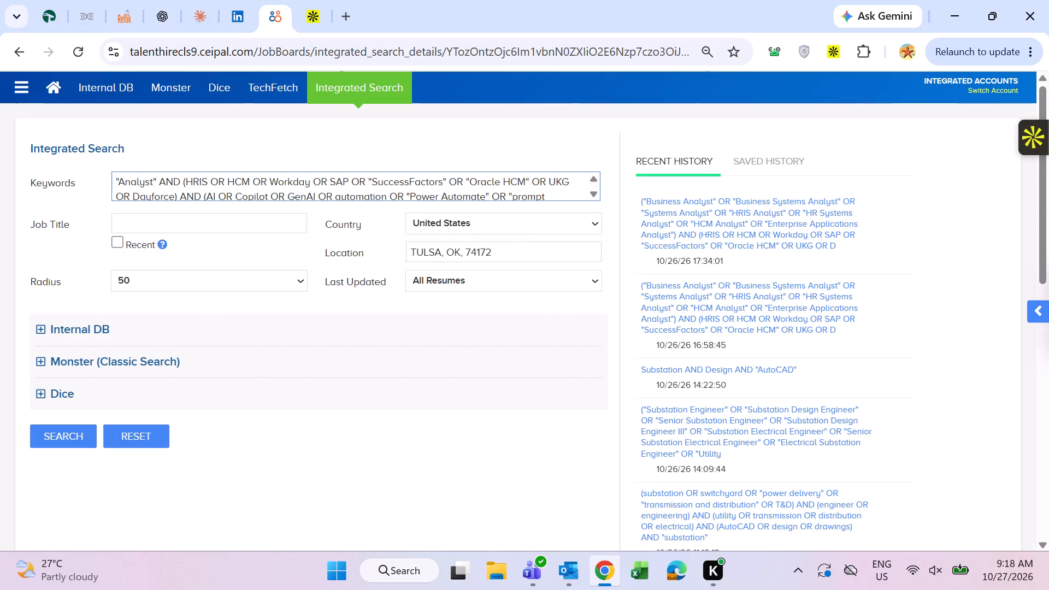
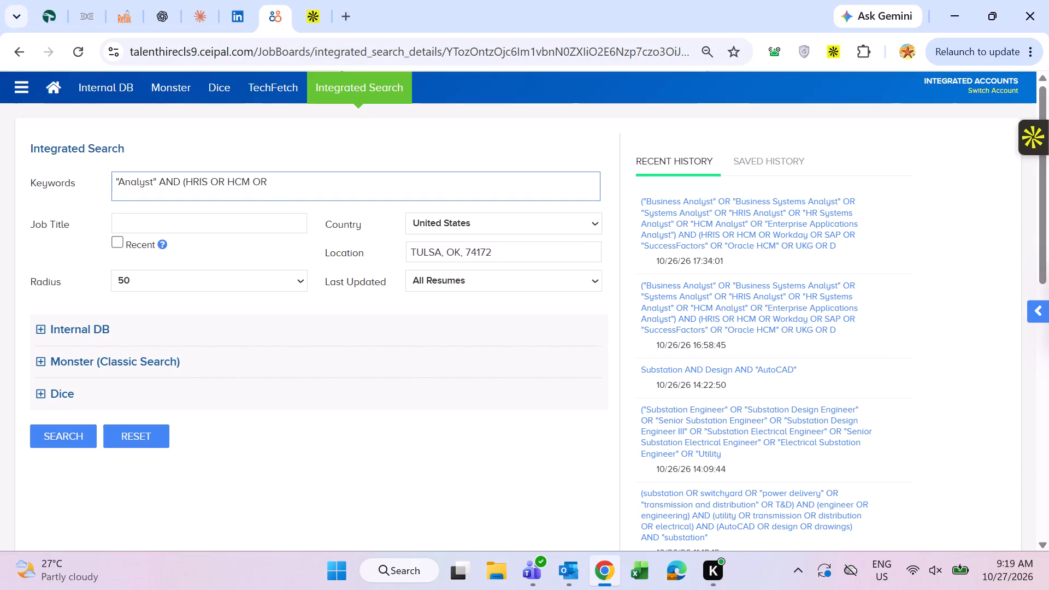
Extend the Keywords query's open OR group with the quoted terms "HR" OR "Human Resources".
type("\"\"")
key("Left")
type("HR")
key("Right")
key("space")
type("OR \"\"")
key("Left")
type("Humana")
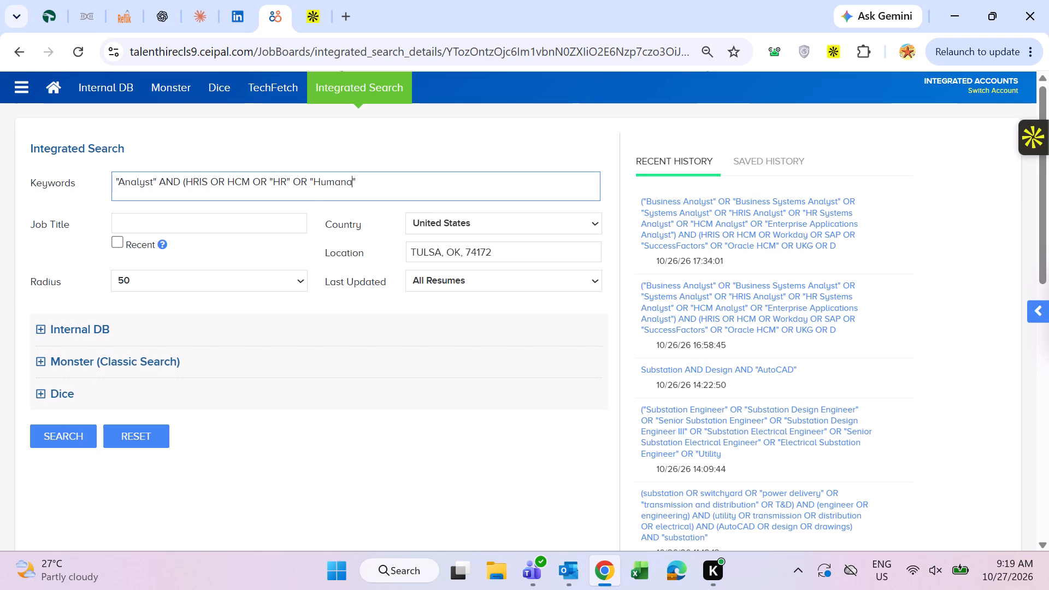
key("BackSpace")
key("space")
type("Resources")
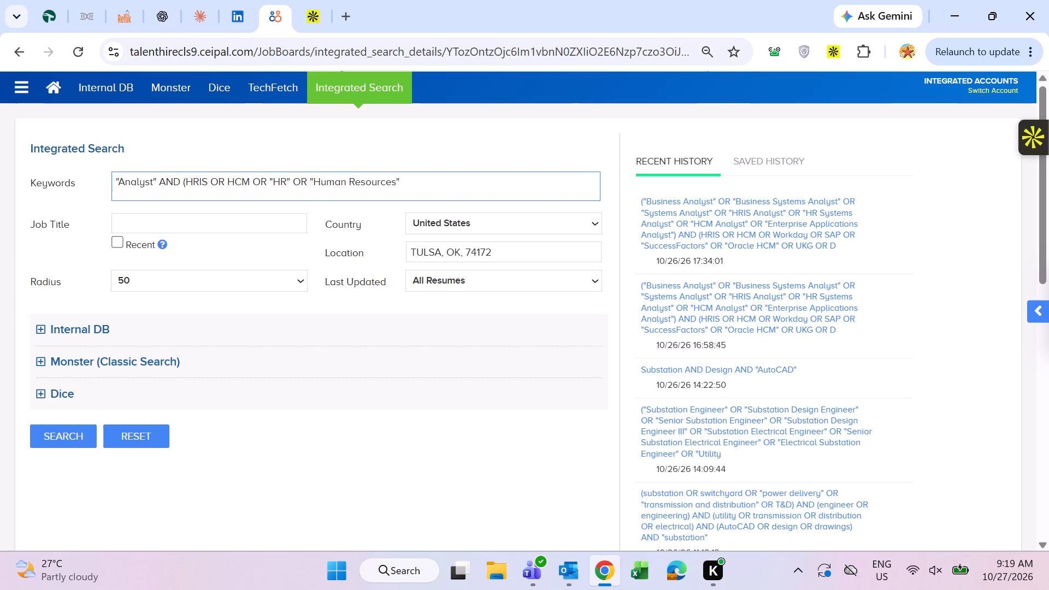
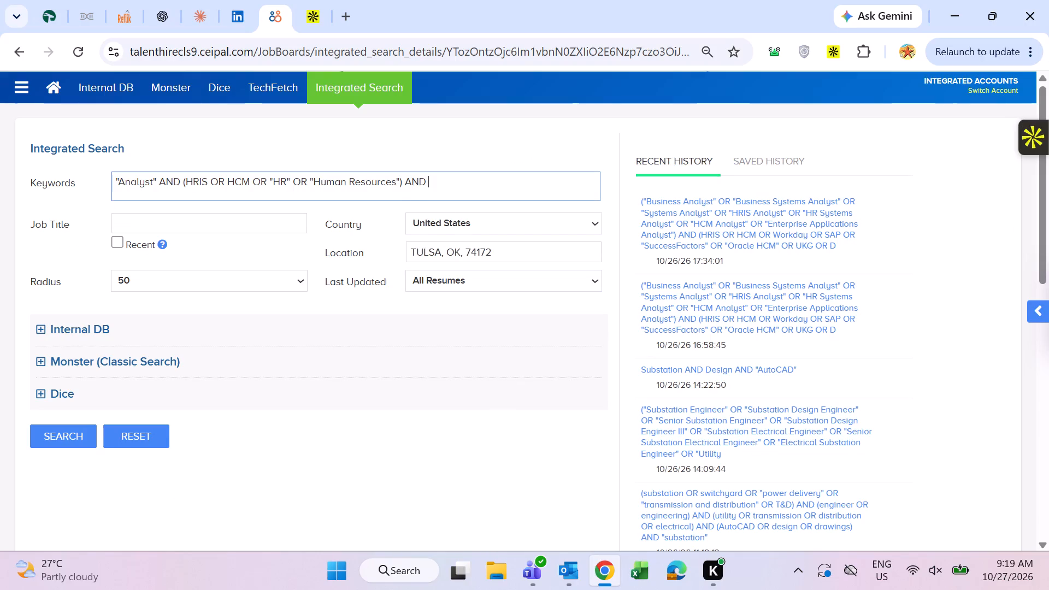
Add the quoted term "Workday" after the final AND in the Keywords query.
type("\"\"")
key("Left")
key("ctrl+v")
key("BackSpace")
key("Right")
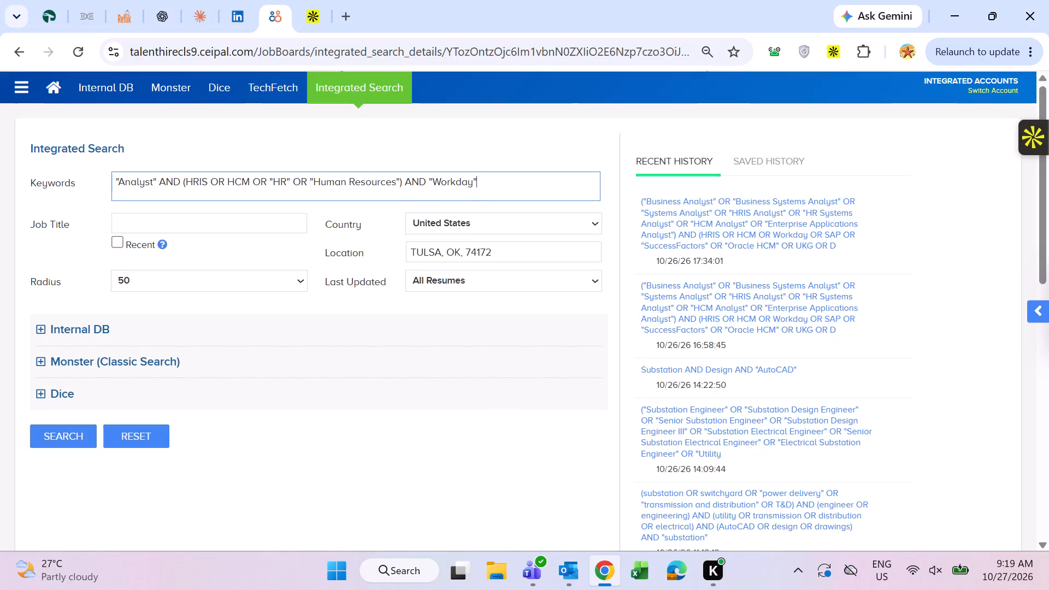
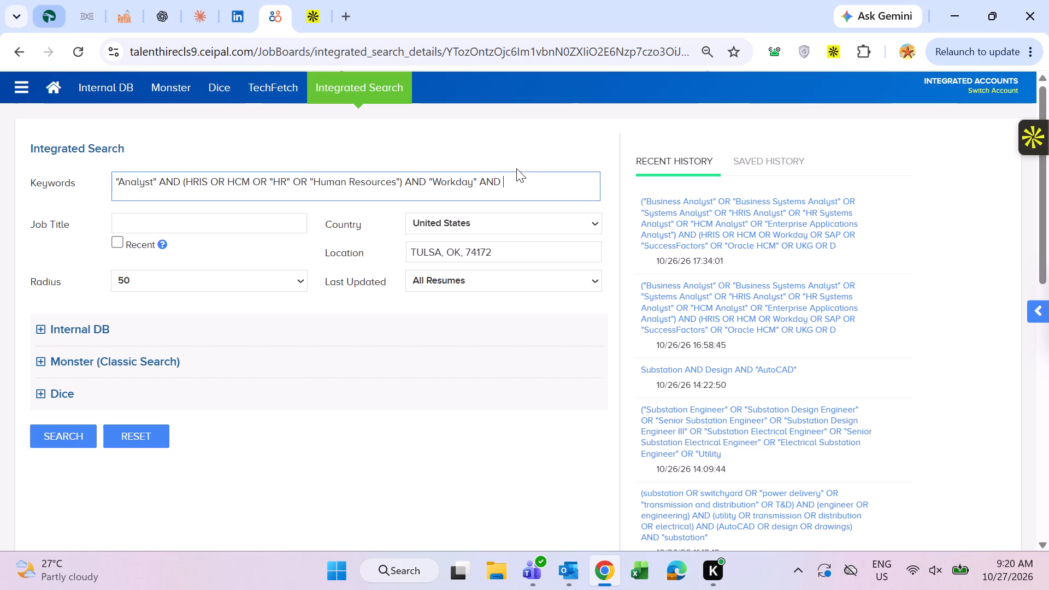
Switch to the ChatGPT HR Analyst Skills Summary chat and select the CareerBuilder Boolean's AI skills group, from "(AI" through "Power Automate".
left_click(504, 179)
scroll(504, 190, "down", 6)
scroll(509, 202, "up", 6)
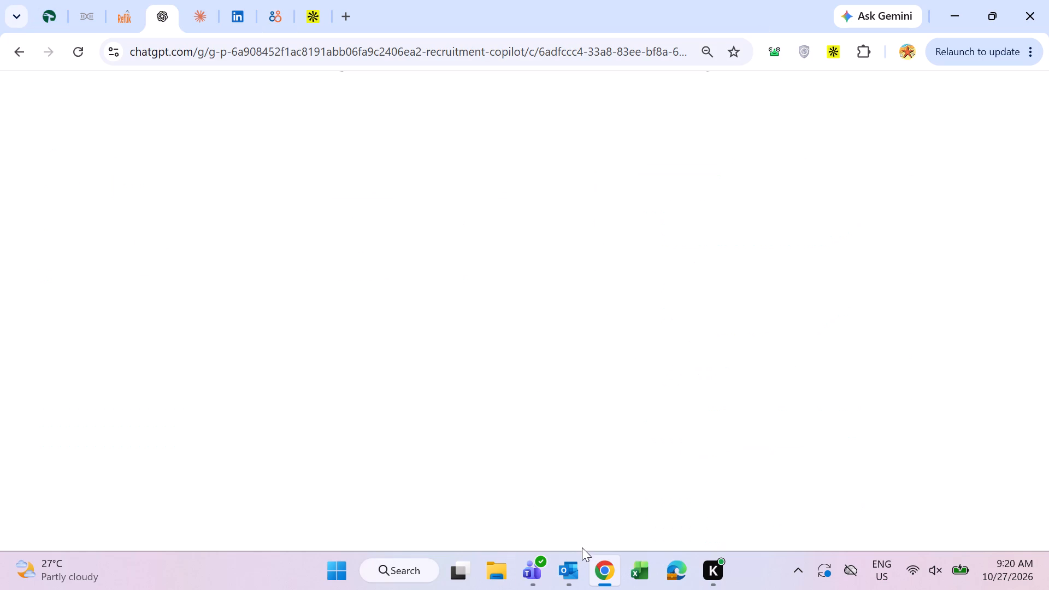
scroll(462, 103, "down", 3)
scroll(449, 254, "up", 6)
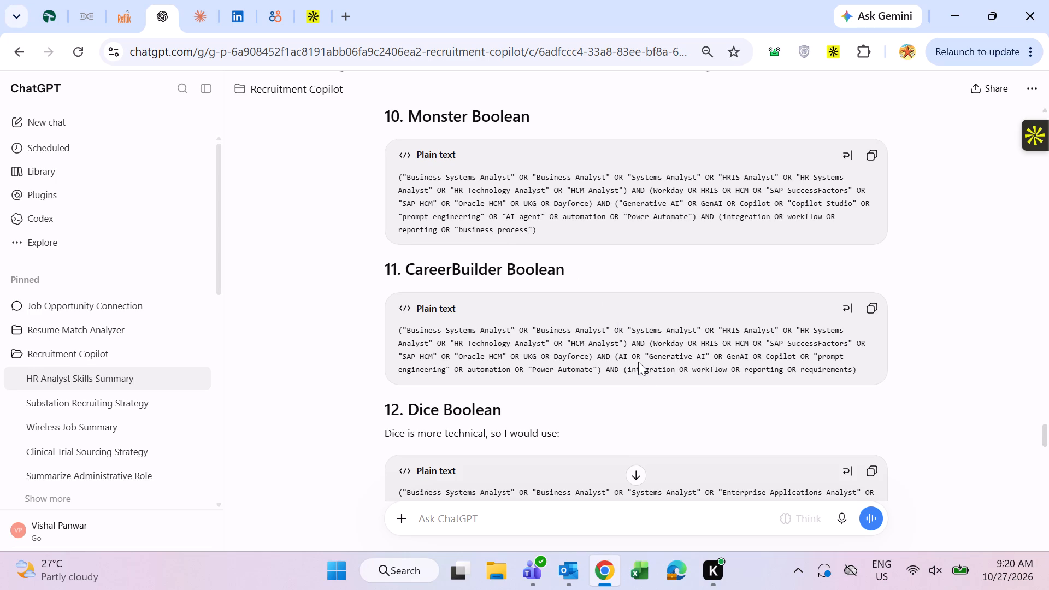
left_click_drag(614, 357, 593, 371)
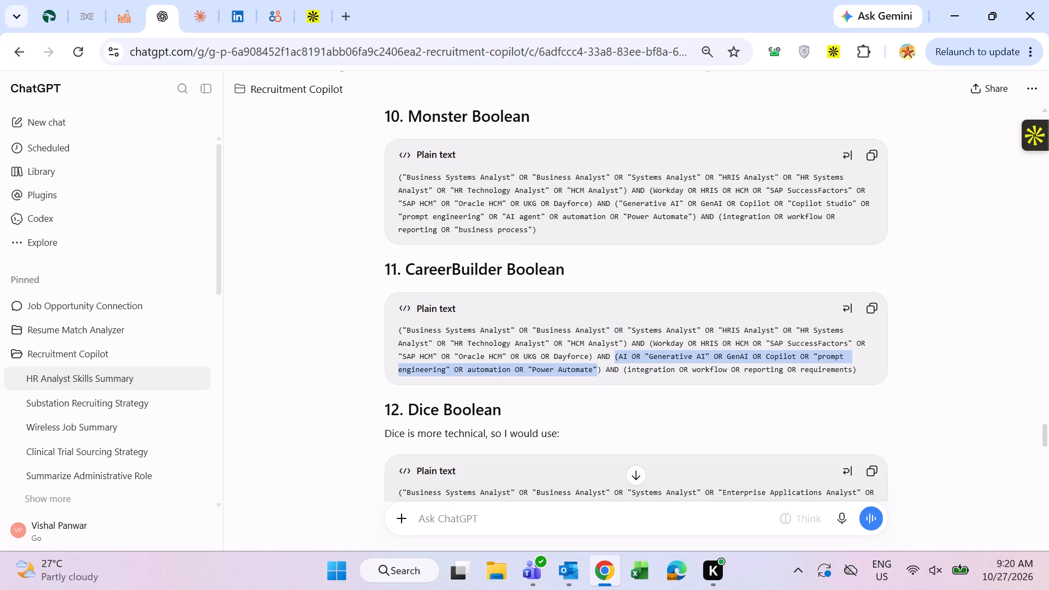
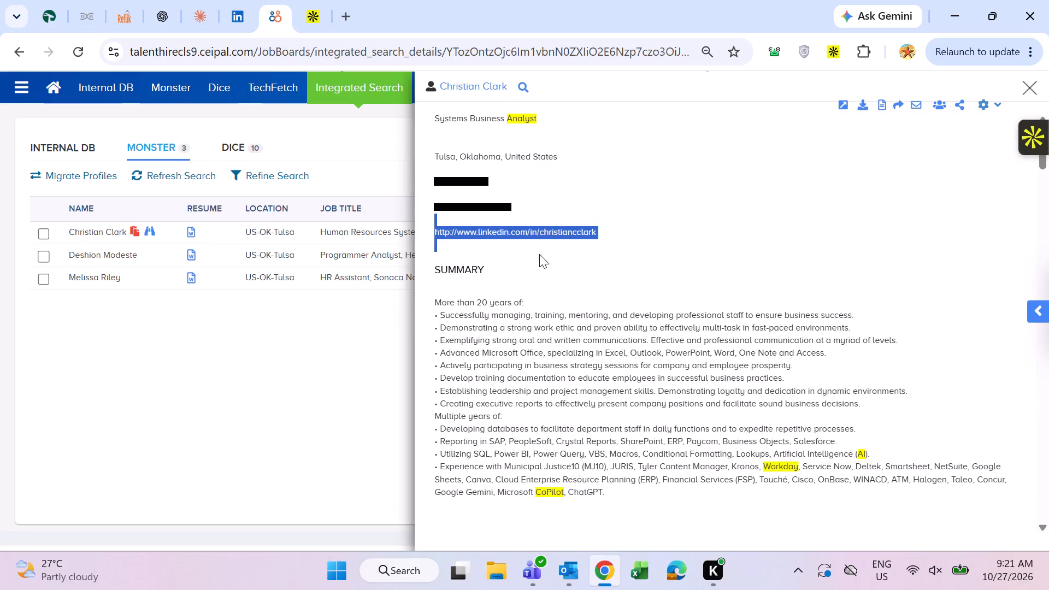
Review the summary and work experience in the first Monster candidate's resume for HR systems, Workday and AI skills.
left_click(545, 285)
left_click_drag(545, 285, 579, 508)
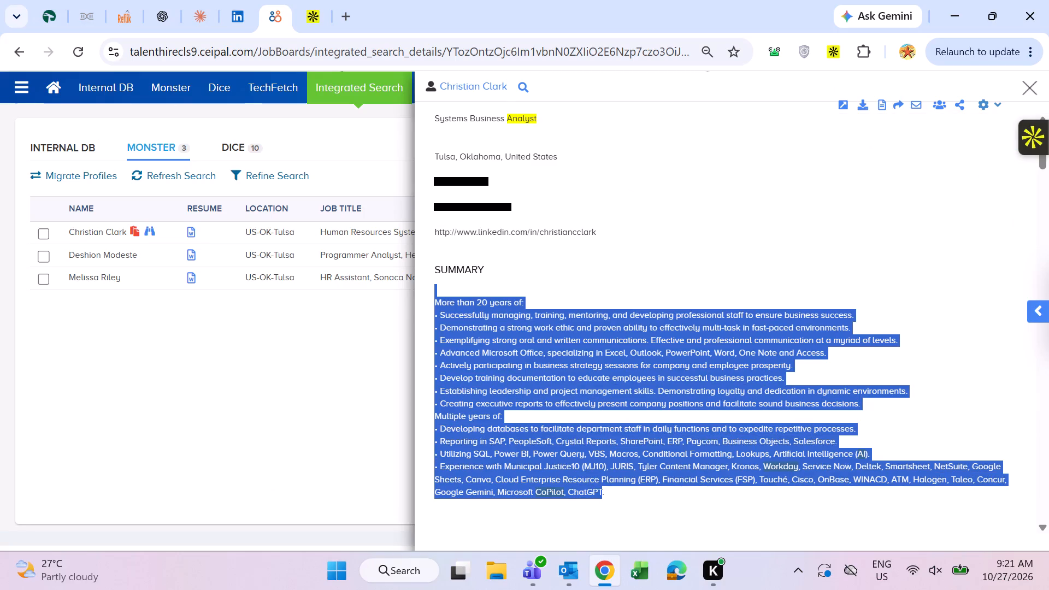
left_click(574, 386)
scroll(580, 345, "down", 8)
scroll(580, 345, "up", 2)
scroll(580, 267, "up", 1)
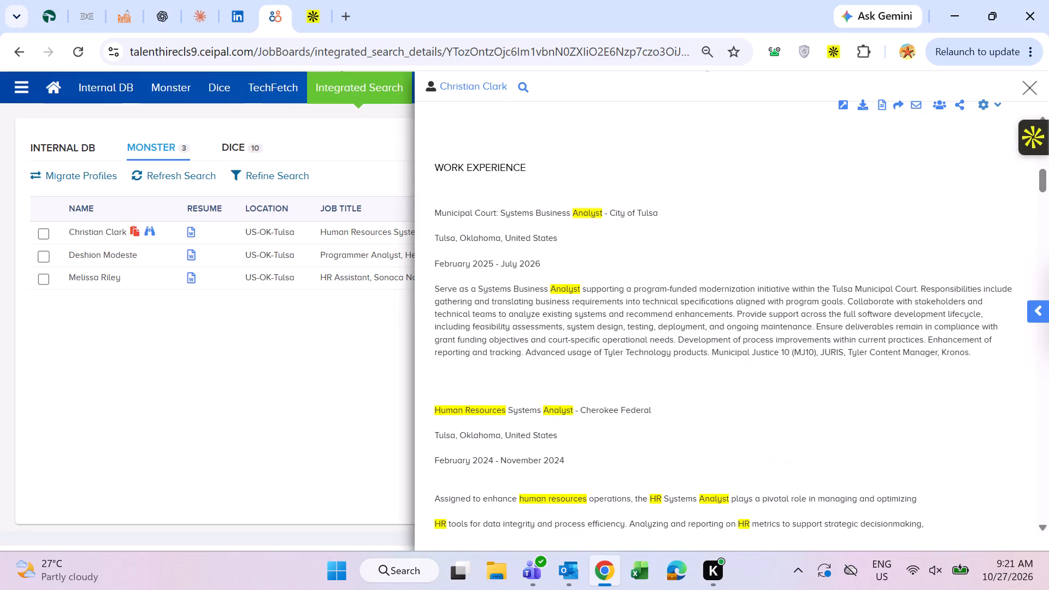
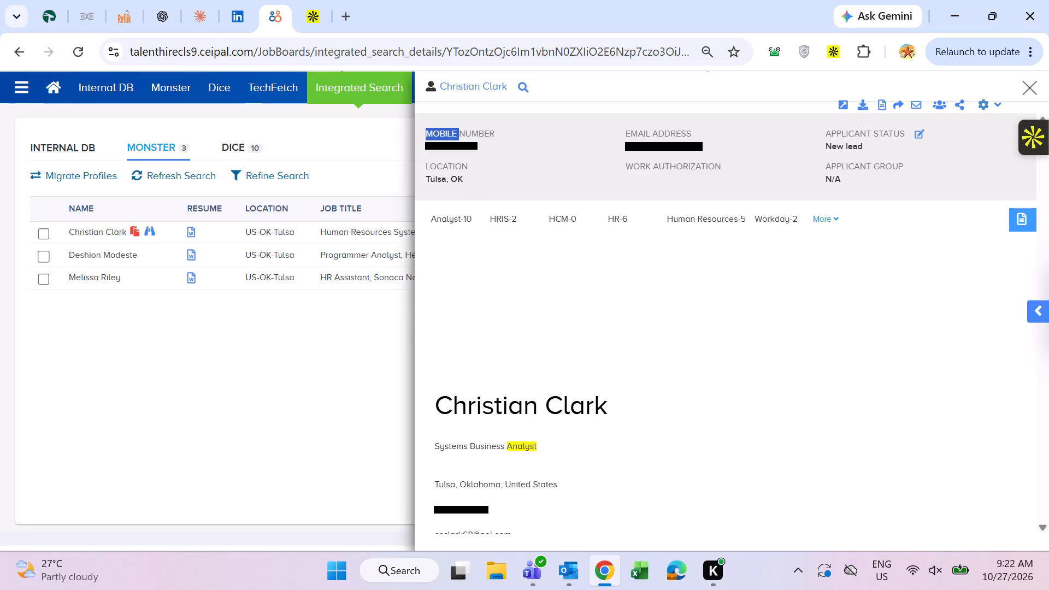
Select the first Monster candidate's mobile number and copy the email address from the profile's contact details.
double_click(462, 149)
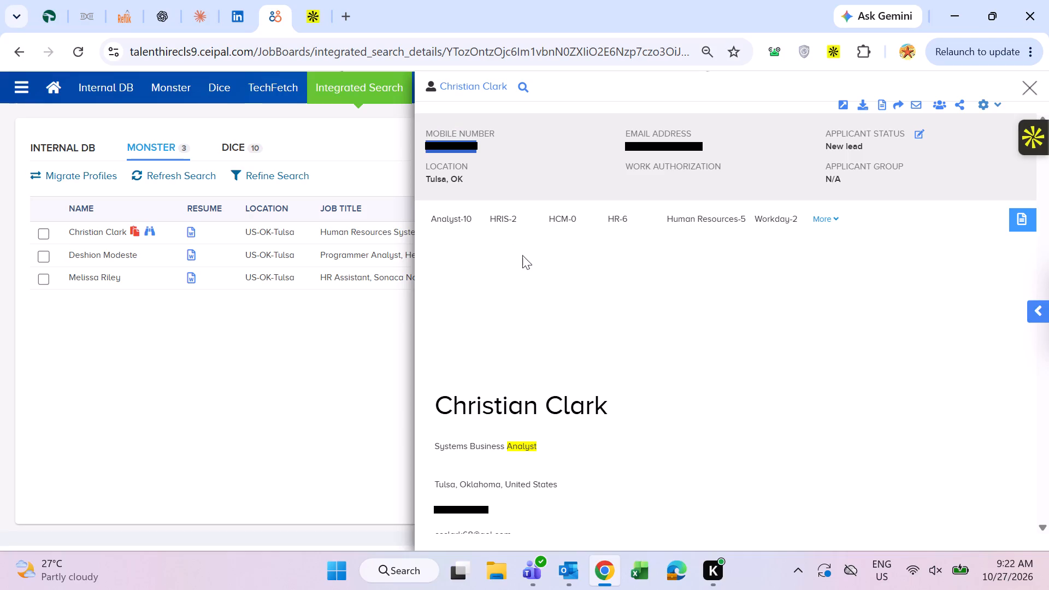
right_click(664, 148)
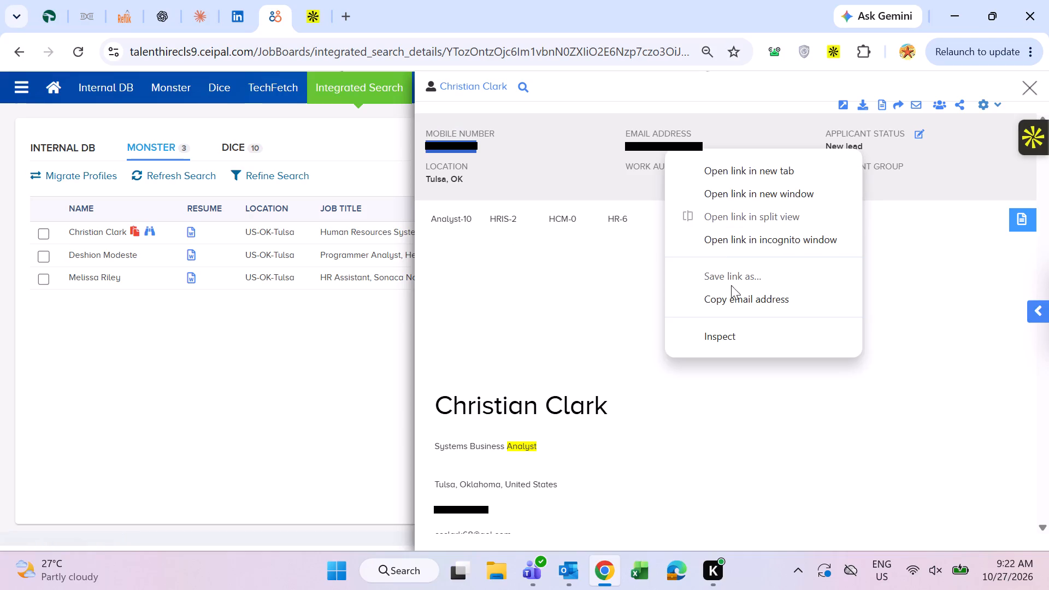
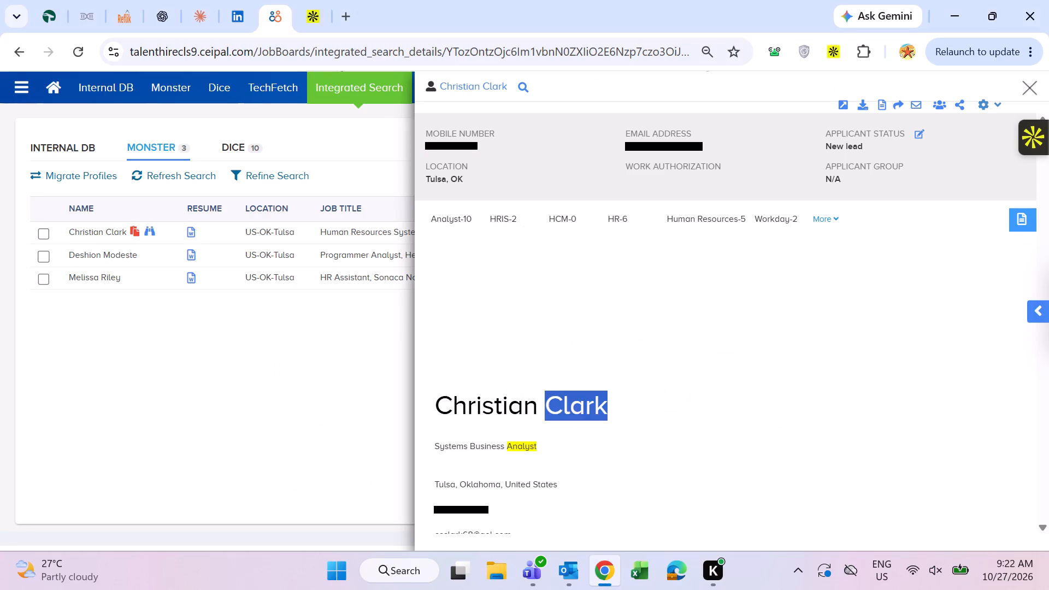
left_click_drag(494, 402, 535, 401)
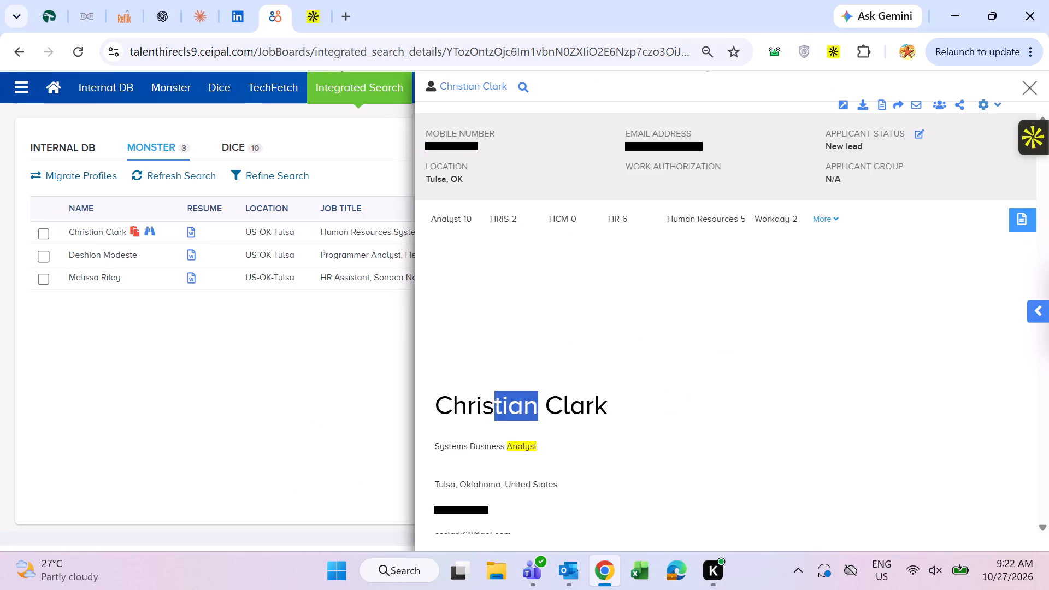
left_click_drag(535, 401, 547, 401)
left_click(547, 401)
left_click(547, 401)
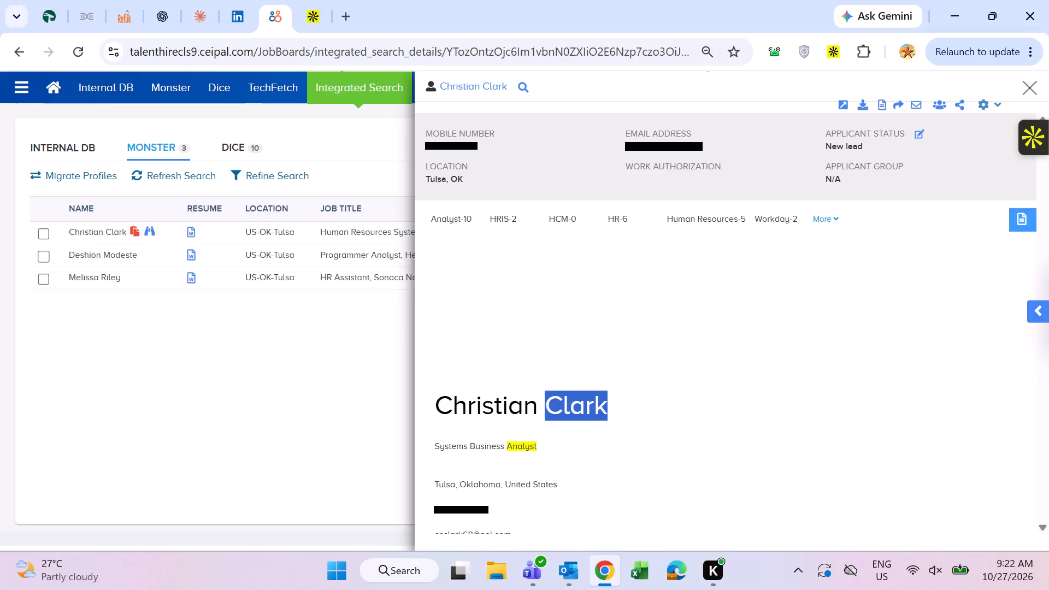
Review the resume of the Systems Business Analyst from Tulsa among the Monster results and close the candidate preview.
left_click(547, 401)
left_click_drag(544, 400, 492, 400)
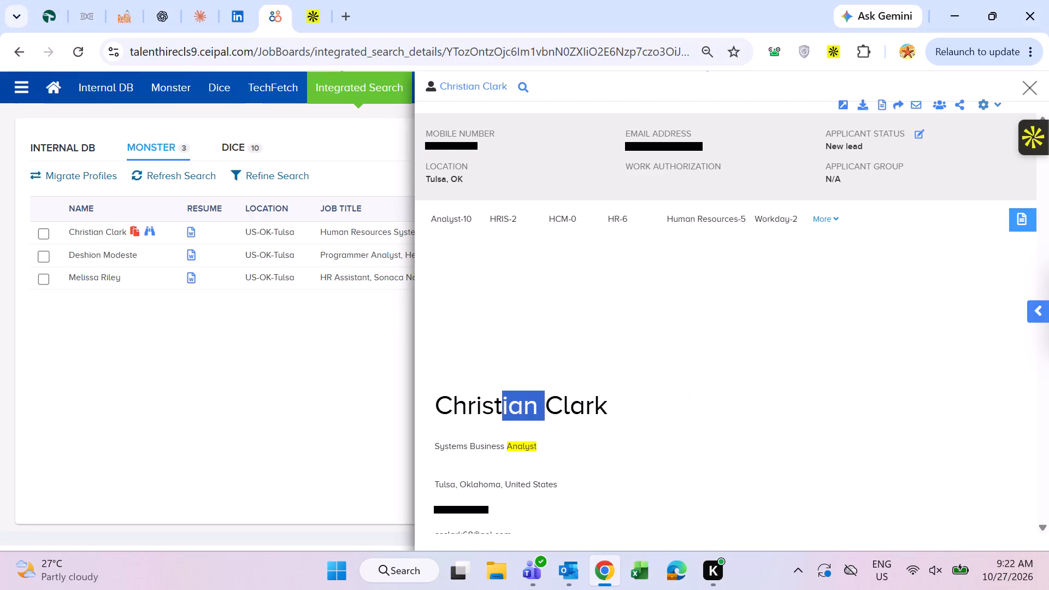
left_click(571, 395)
scroll(694, 275, "down", 2)
left_click_drag(587, 300, 615, 380)
left_click(615, 380)
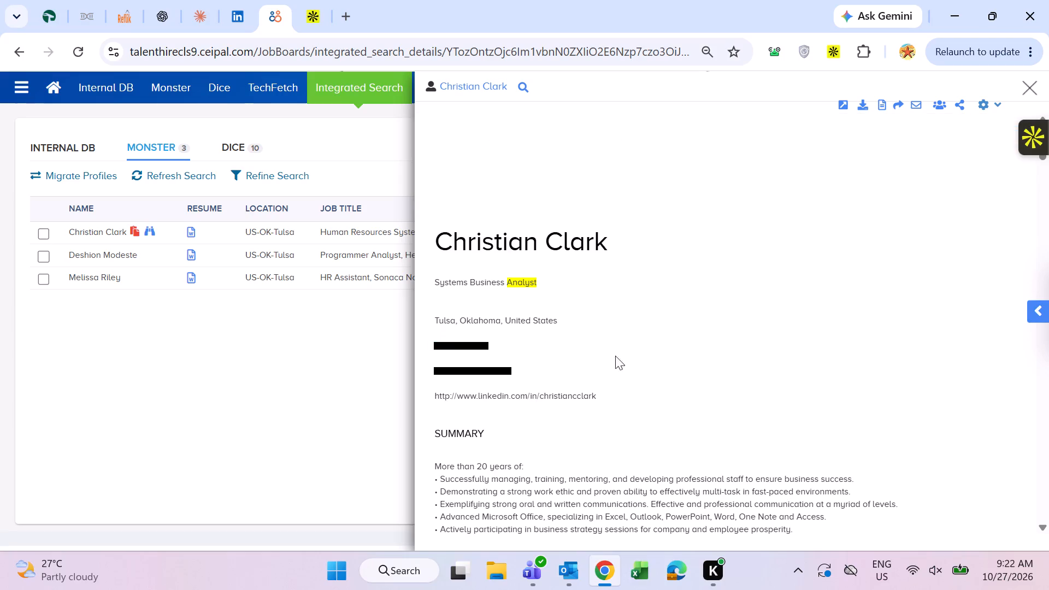
scroll(620, 295, "down", 1)
scroll(739, 276, "up", 5)
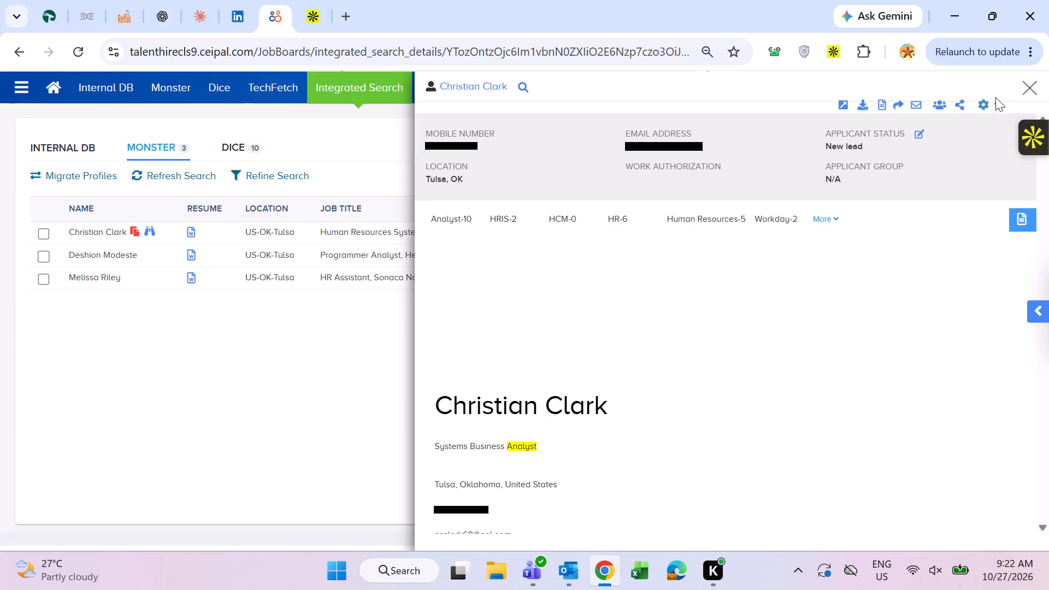
left_click(1027, 82)
scroll(698, 337, "up", 1)
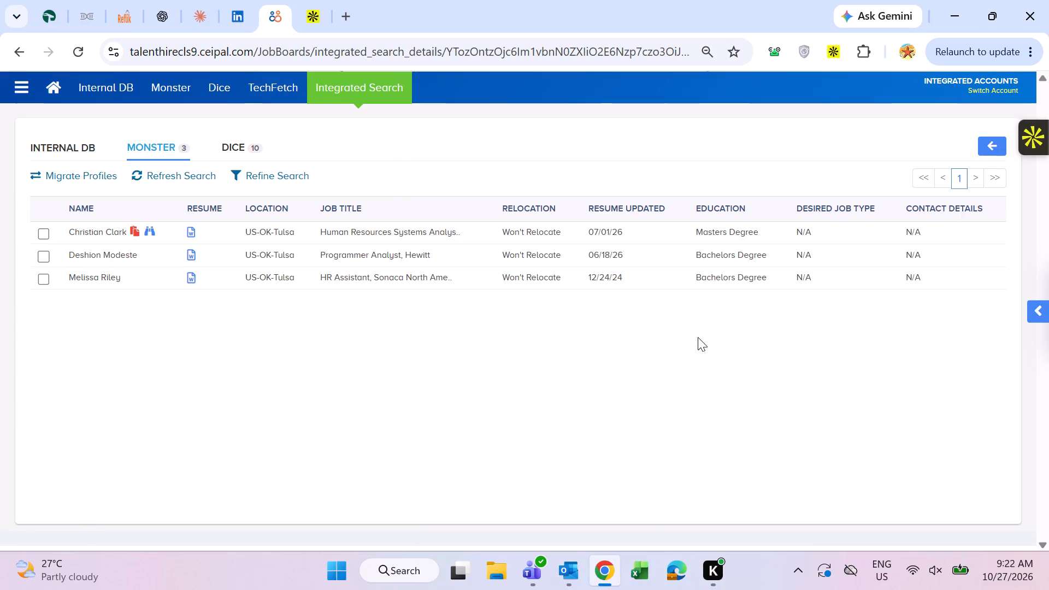
Check the job titles of the other Monster candidates and view the Internal DB results.
triple_click(383, 256)
triple_click(424, 273)
left_click(402, 374)
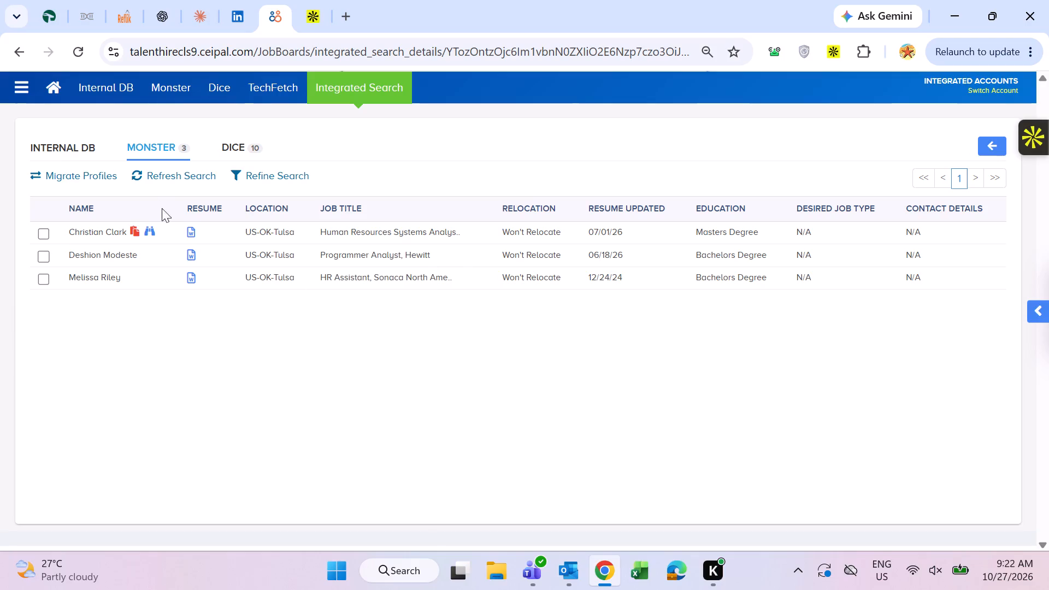
left_click(94, 155)
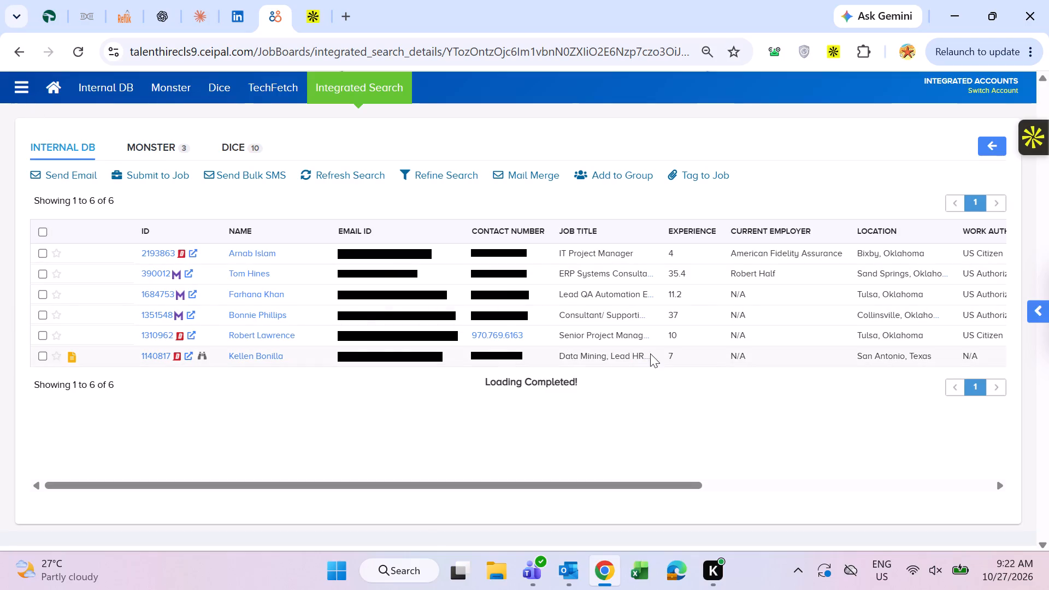
Remove the AI and automation clause from the search keywords so they end at "Workday", and rerun the integrated search.
left_click(983, 149)
scroll(294, 186, "up", 1)
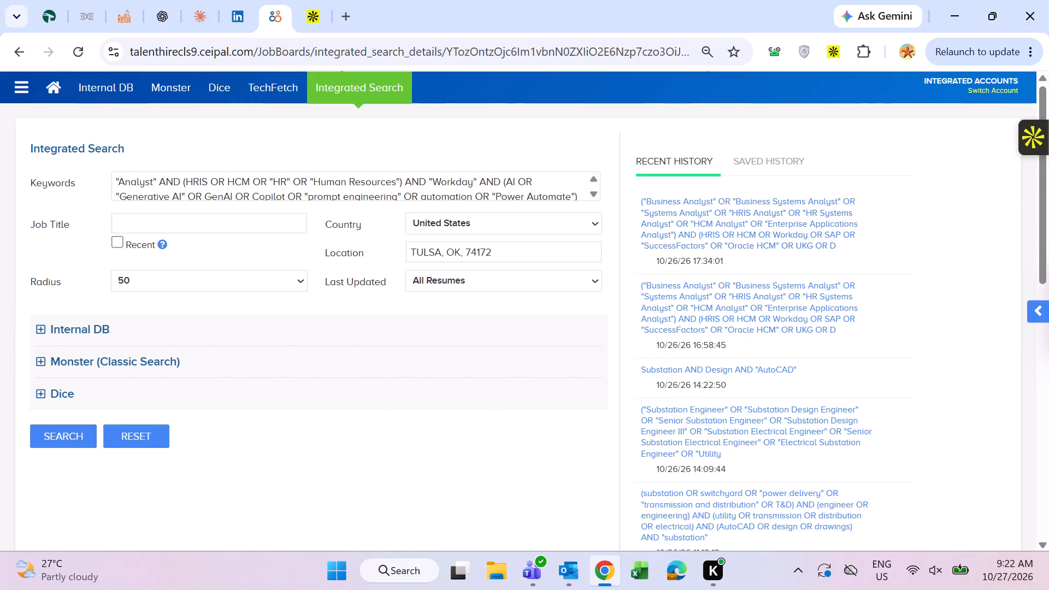
scroll(294, 187, "up", 2)
left_click_drag(481, 181, 591, 194)
key("BackSpace")
key("BackSpace")
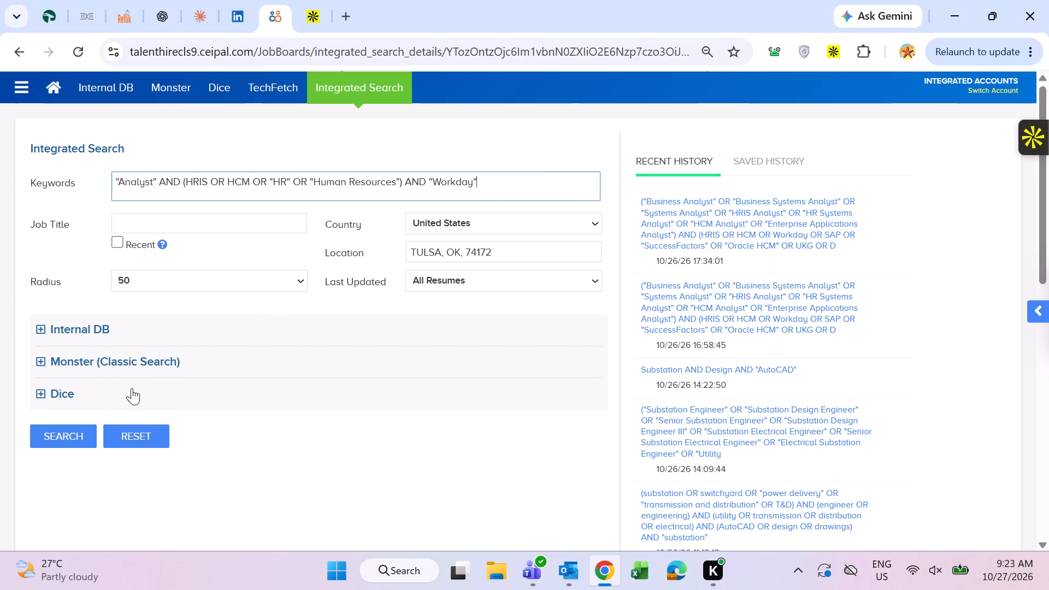
left_click(75, 428)
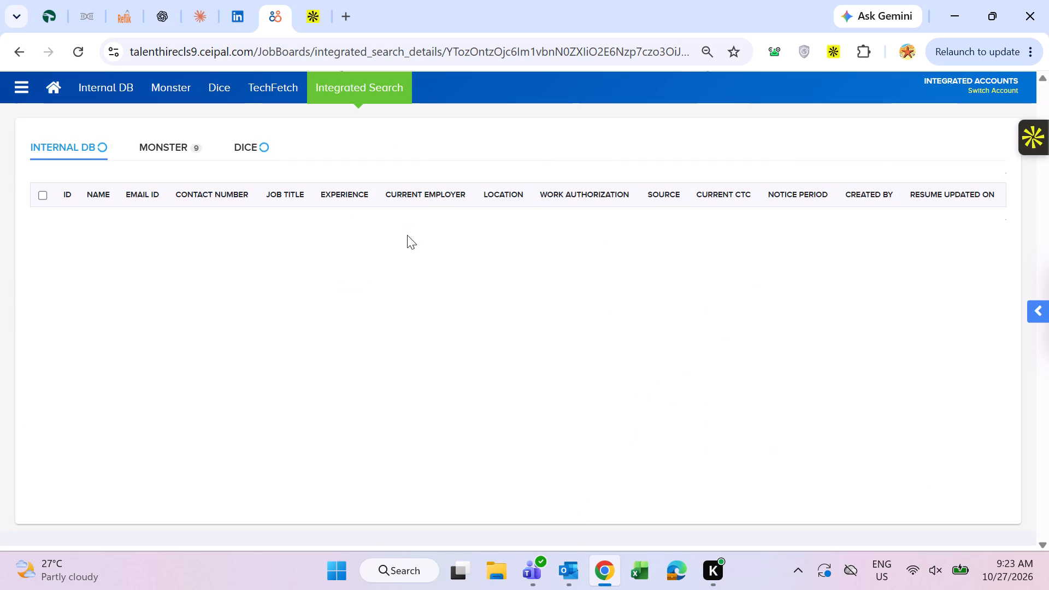
scroll(407, 235, "up", 1)
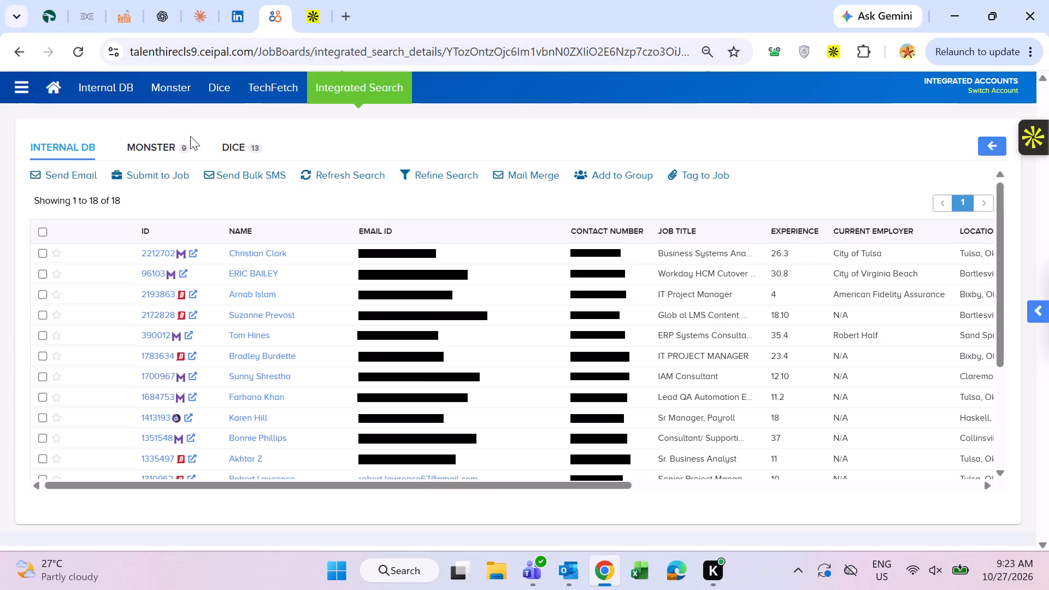
Open the Dice results and read through the first listed candidate's resume in quick view, including experience, skills and education.
left_click(231, 152)
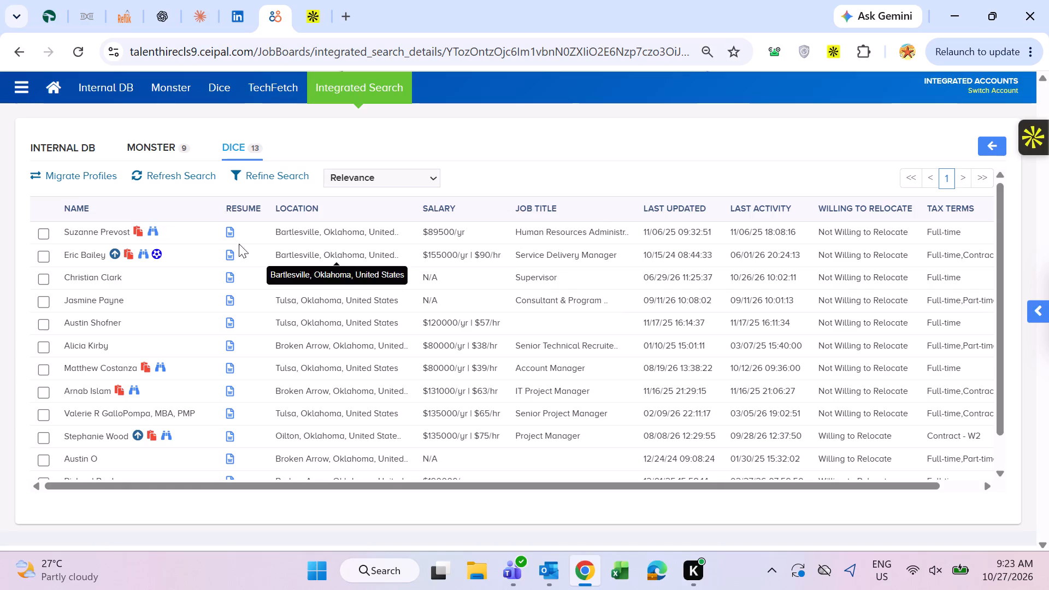
left_click(157, 230)
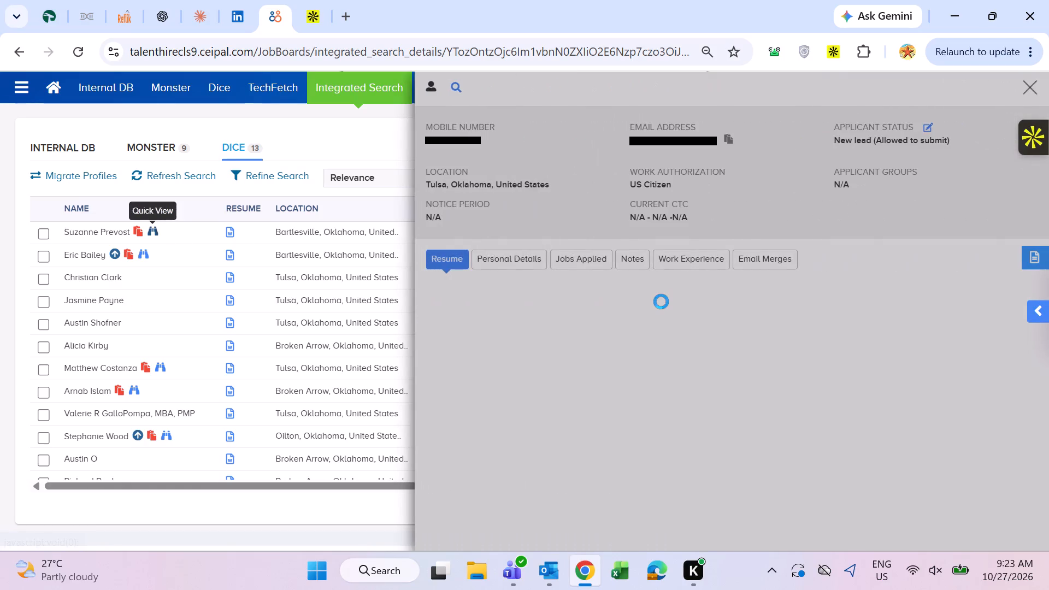
scroll(671, 370, "down", 2)
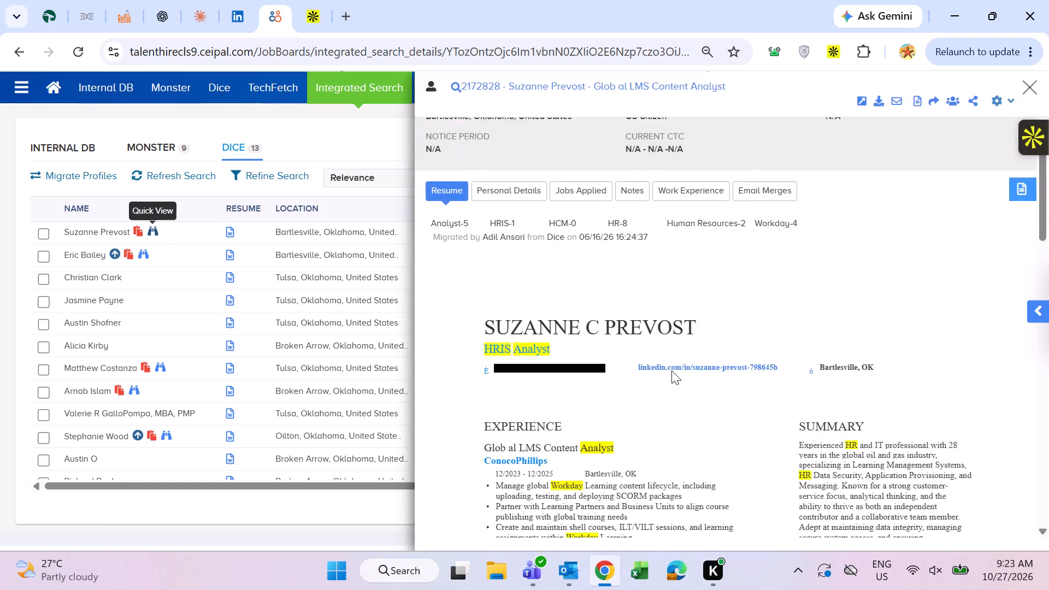
scroll(671, 370, "down", 1)
left_click_drag(618, 327, 629, 346)
left_click(629, 346)
double_click(627, 334)
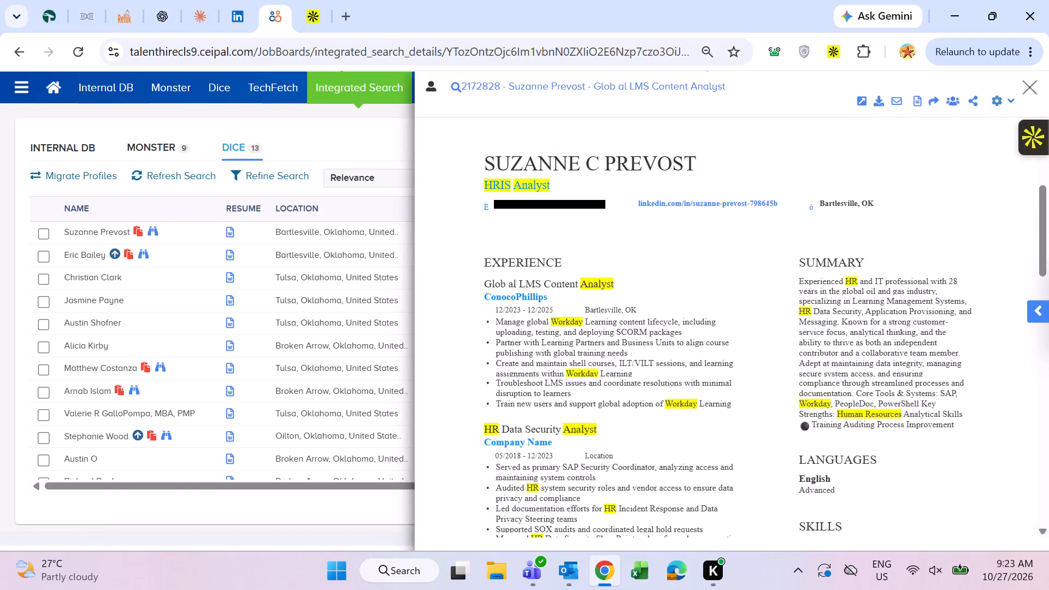
left_click_drag(627, 334, 645, 379)
left_click(645, 379)
scroll(657, 336, "down", 2)
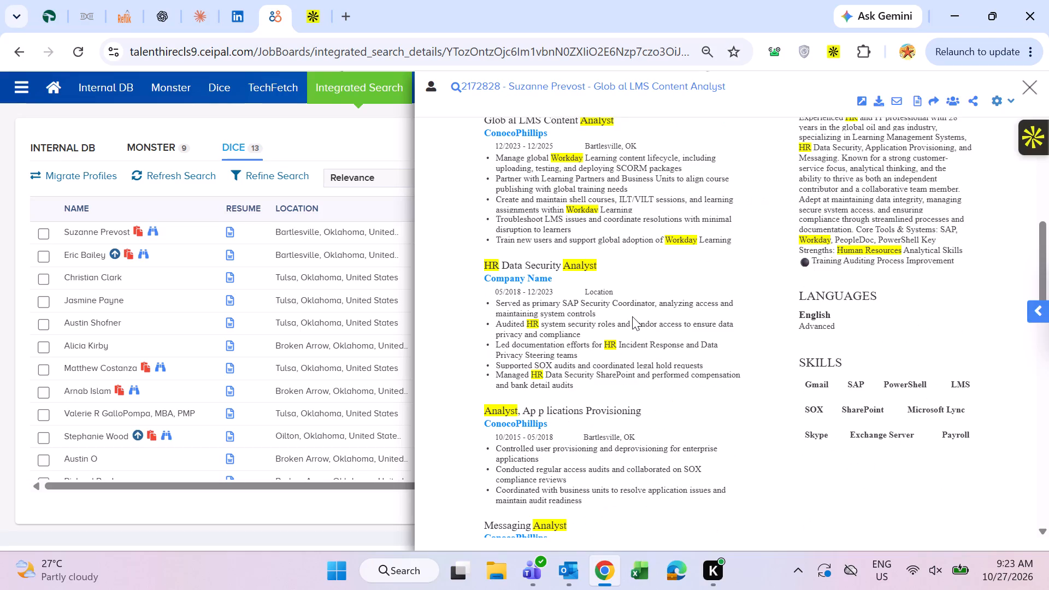
left_click_drag(632, 316, 635, 337)
left_click(635, 337)
scroll(645, 316, "down", 3)
scroll(670, 279, "down", 6)
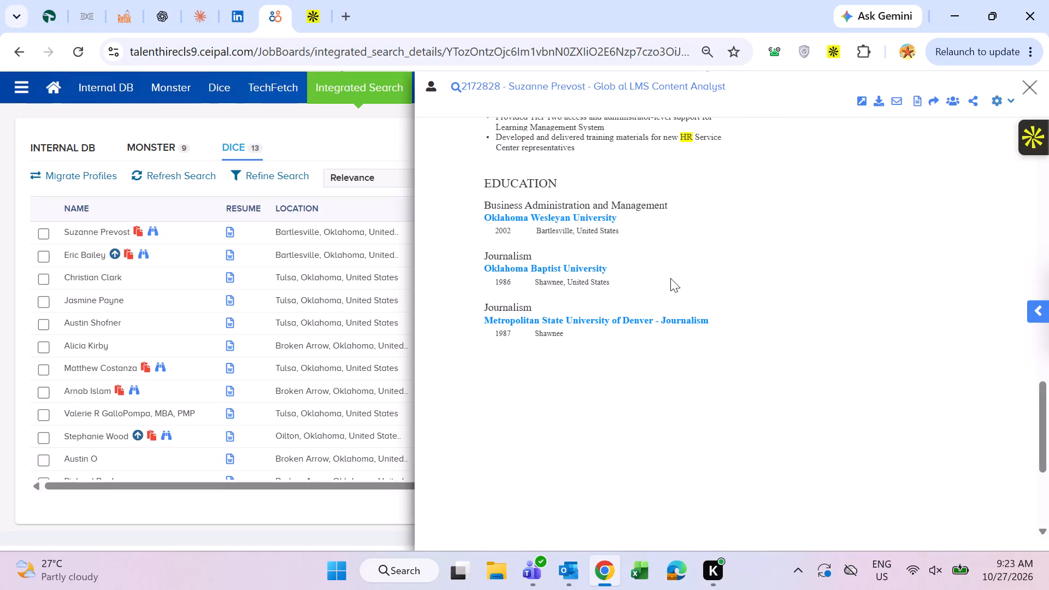
scroll(670, 278, "down", 6)
scroll(670, 278, "up", 7)
scroll(652, 361, "up", 5)
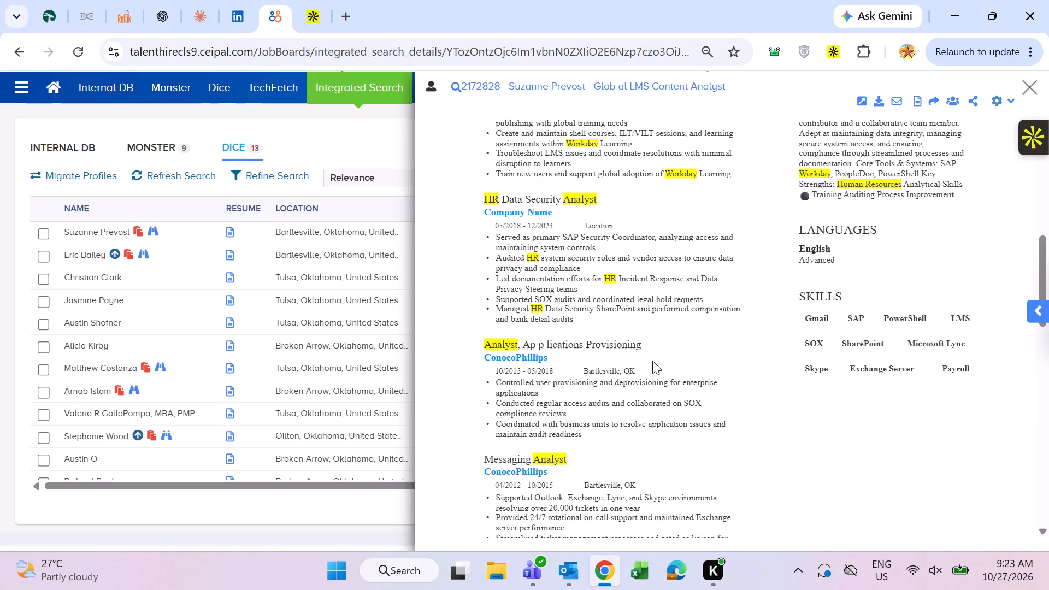
scroll(652, 361, "up", 4)
scroll(596, 436, "up", 3)
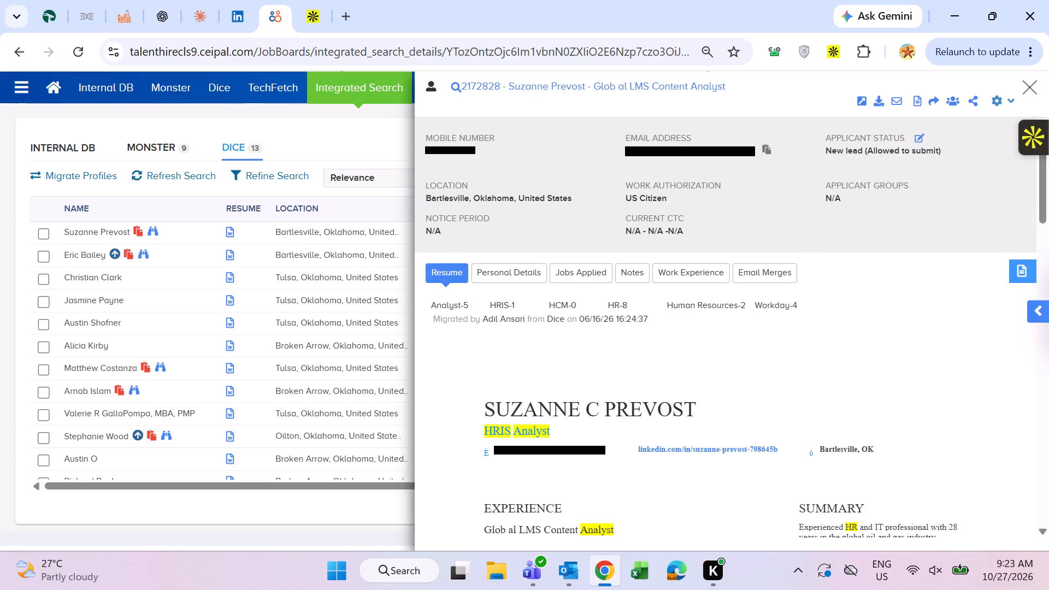
Check who migrated the first Dice candidate's profile, from which source and when, and glance over the top of the resume.
left_click(556, 317)
left_click_drag(556, 317, 549, 317)
left_click(554, 317)
left_click_drag(554, 317, 542, 317)
left_click(520, 321)
left_click(482, 318)
left_click_drag(482, 318, 552, 318)
left_click(565, 332)
scroll(646, 330, "down", 2)
scroll(716, 309, "up", 2)
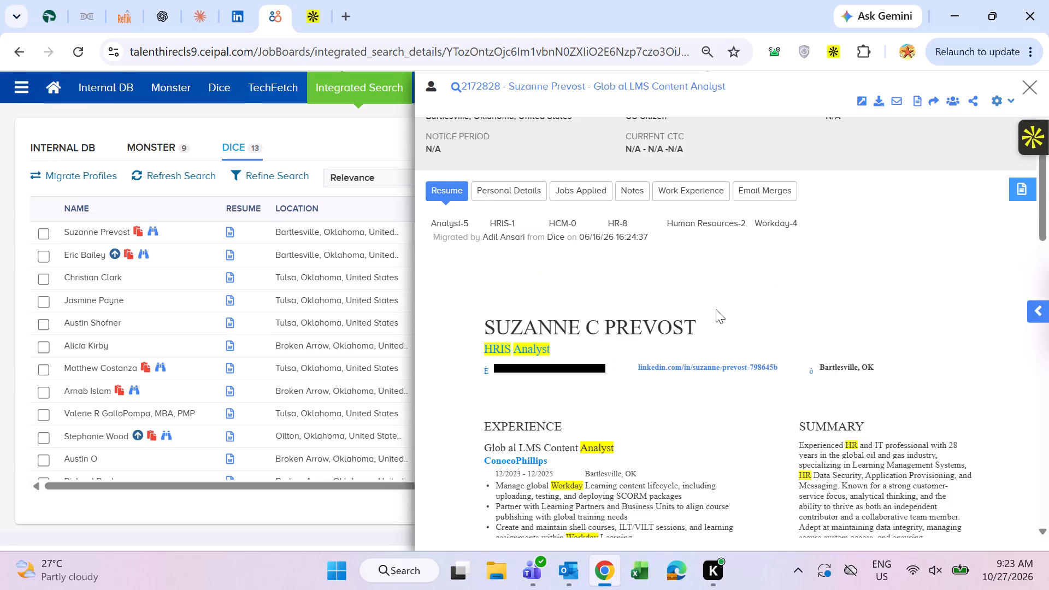
Copy the first Dice candidate's email address from the applicant details.
scroll(716, 309, "up", 2)
left_click(768, 152)
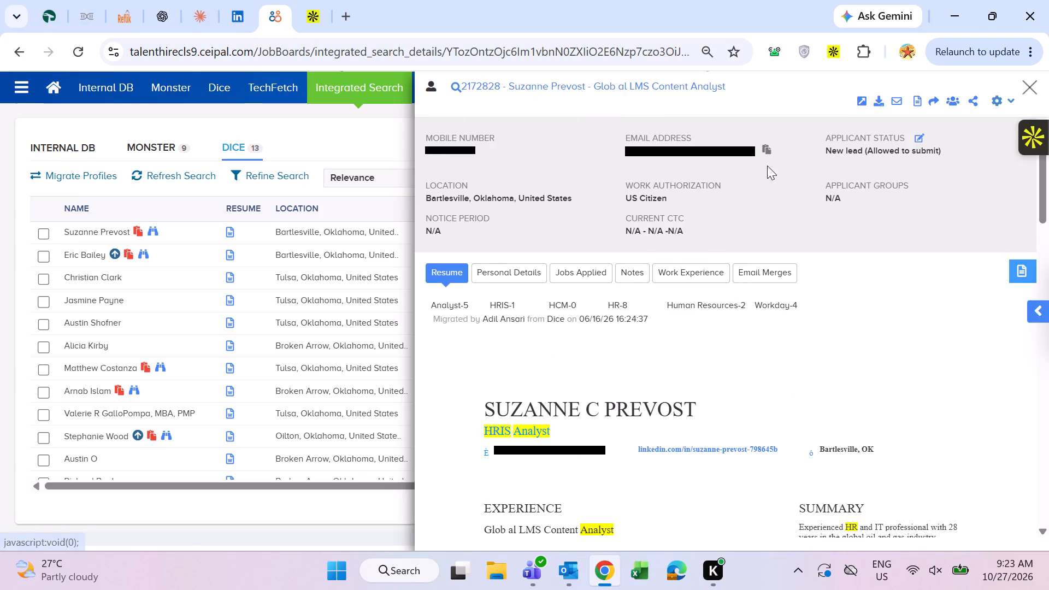
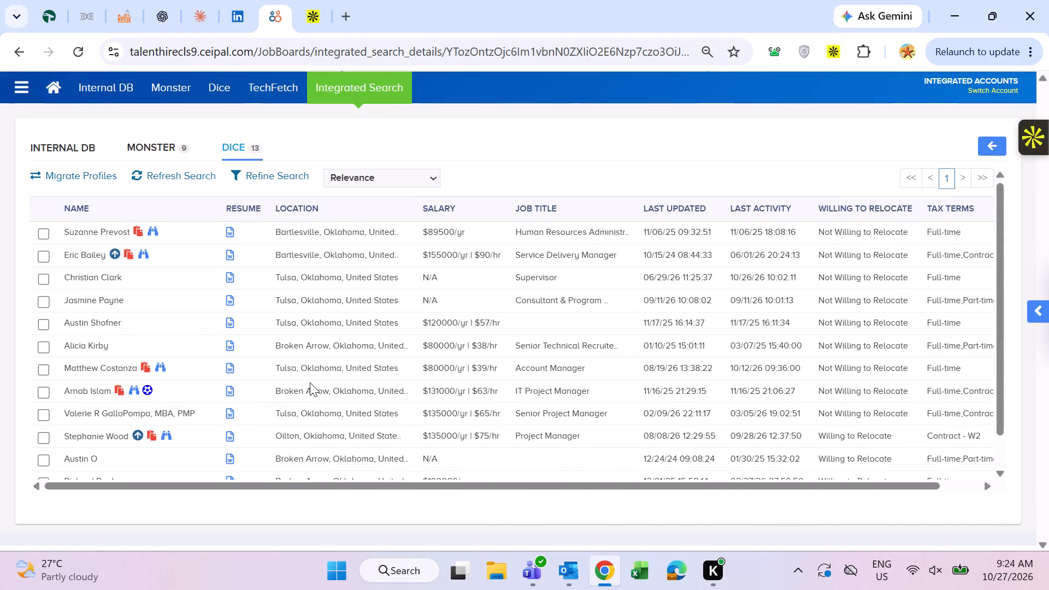
Check the Service Delivery Manager's row in the Dice results, including job title, update and activity dates, relocation willingness and location.
double_click(545, 259)
left_click(529, 249)
left_click_drag(529, 249, 806, 256)
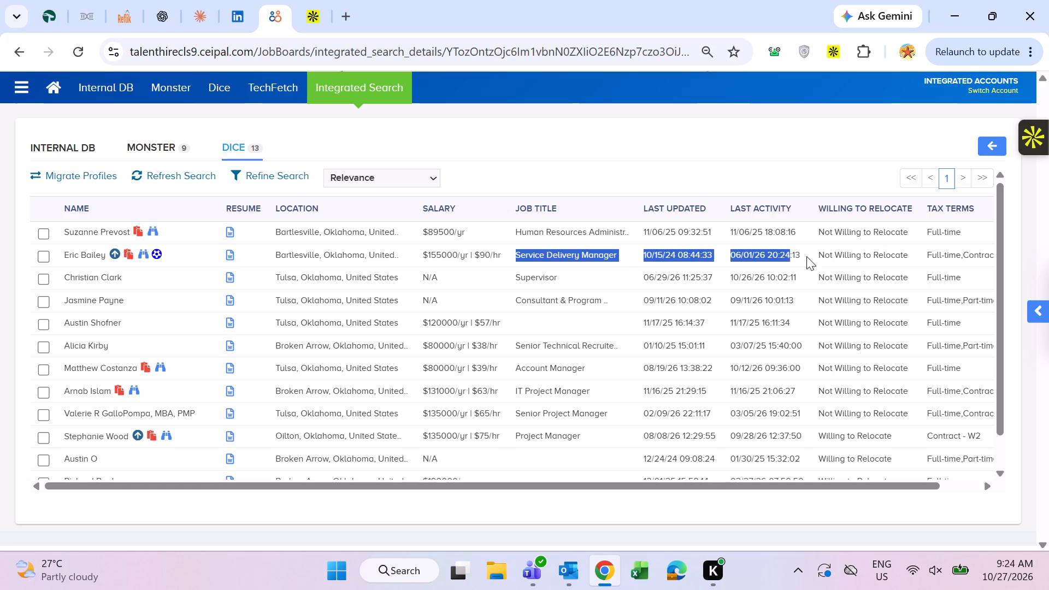
left_click_drag(806, 256, 882, 259)
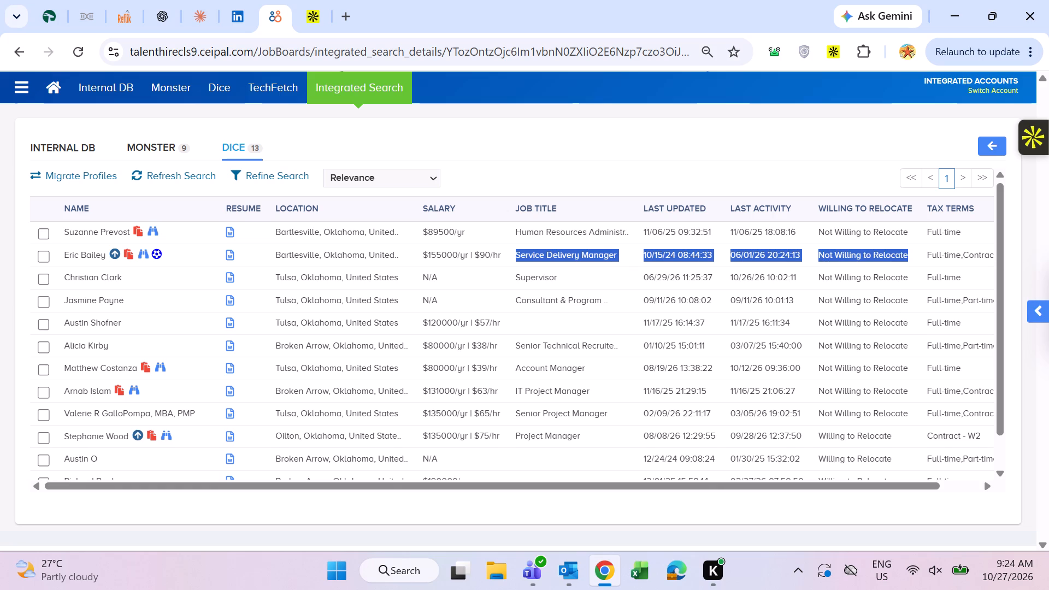
left_click(882, 259)
left_click_drag(882, 259, 337, 250)
left_click(337, 250)
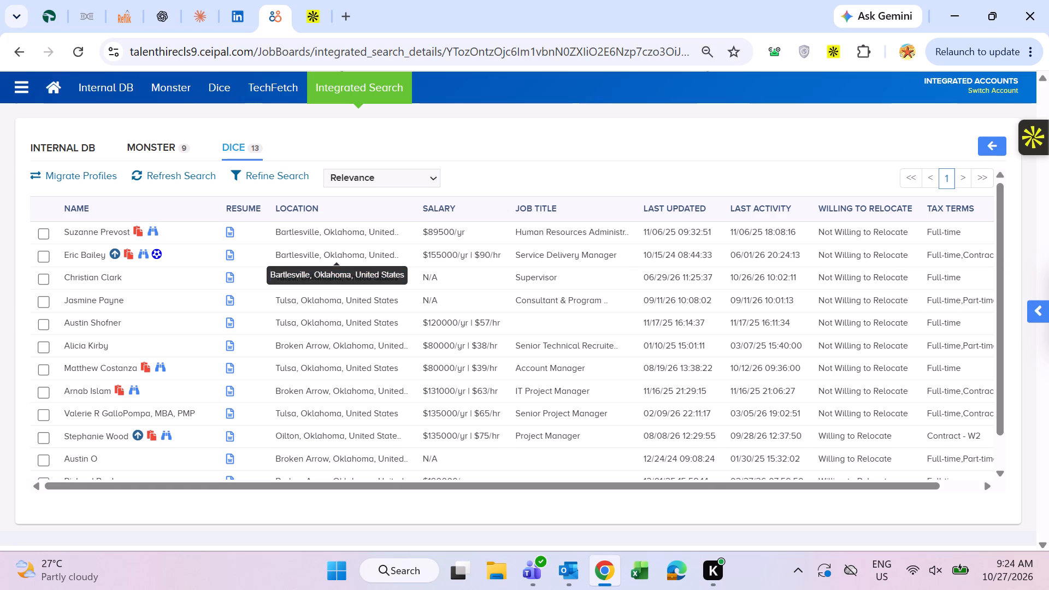
Check the job titles of the remaining candidates in the Dice results list.
double_click(559, 255)
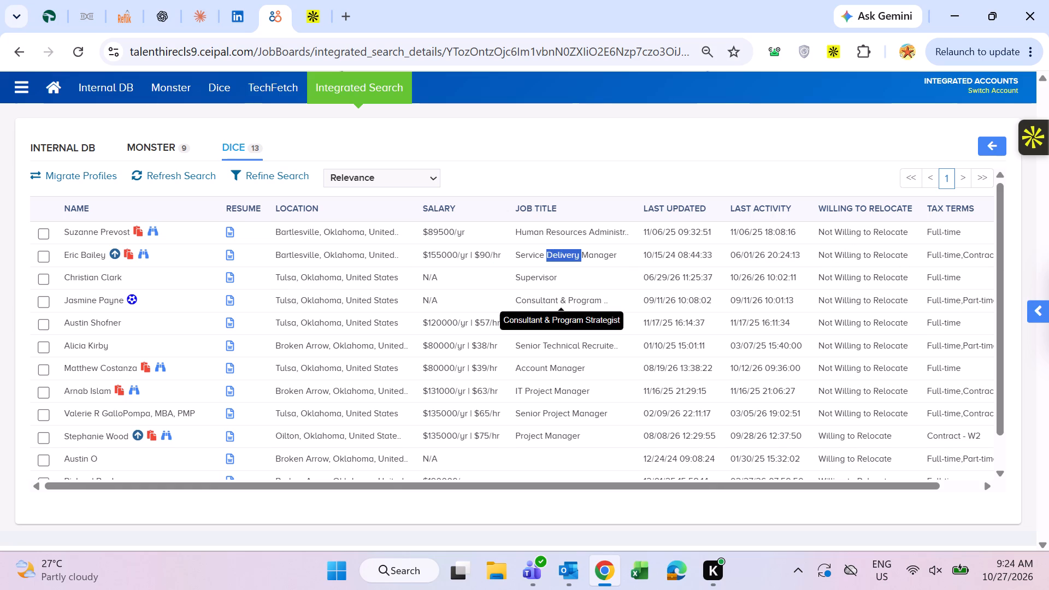
left_click(569, 295)
triple_click(574, 347)
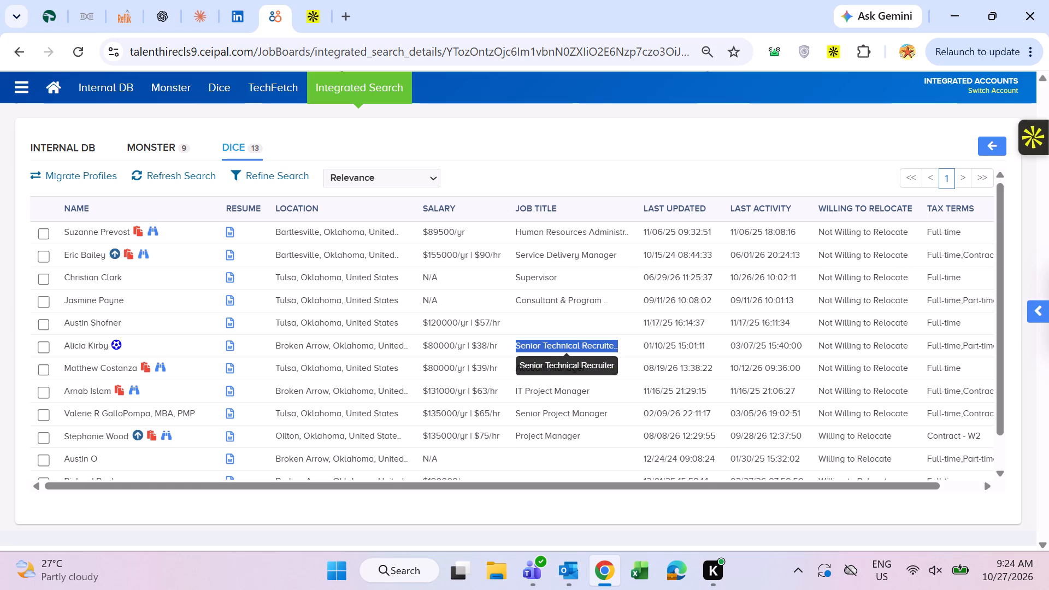
double_click(574, 375)
left_click(582, 403)
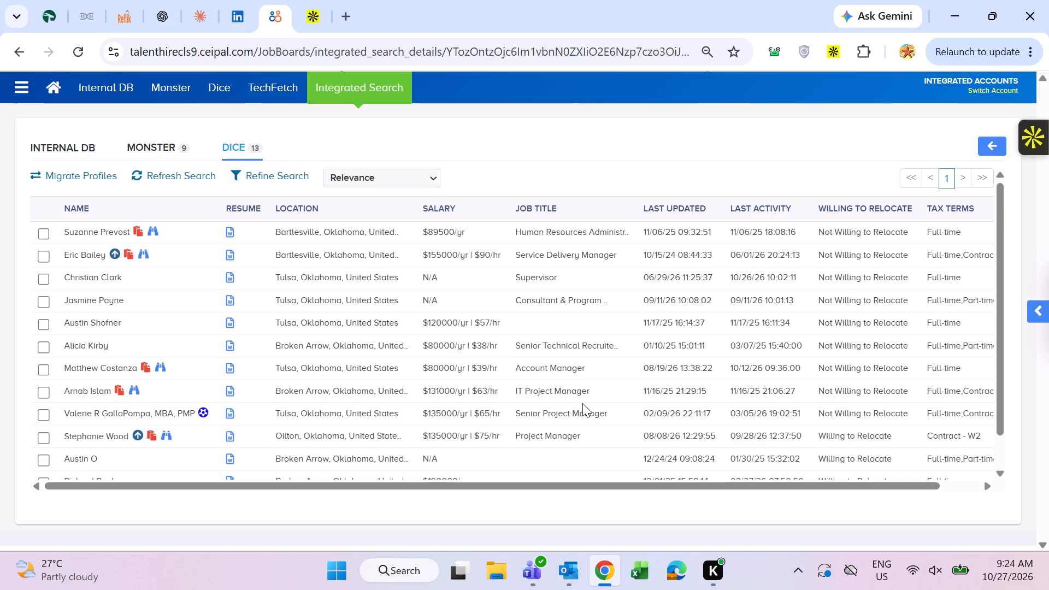
scroll(582, 403, "down", 9)
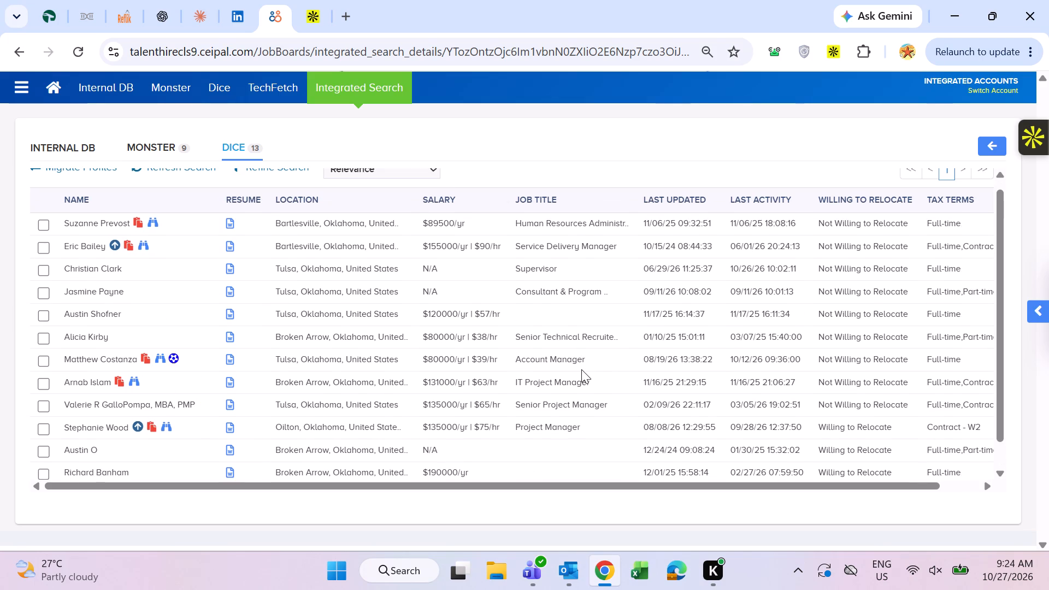
scroll(582, 369, "down", 5)
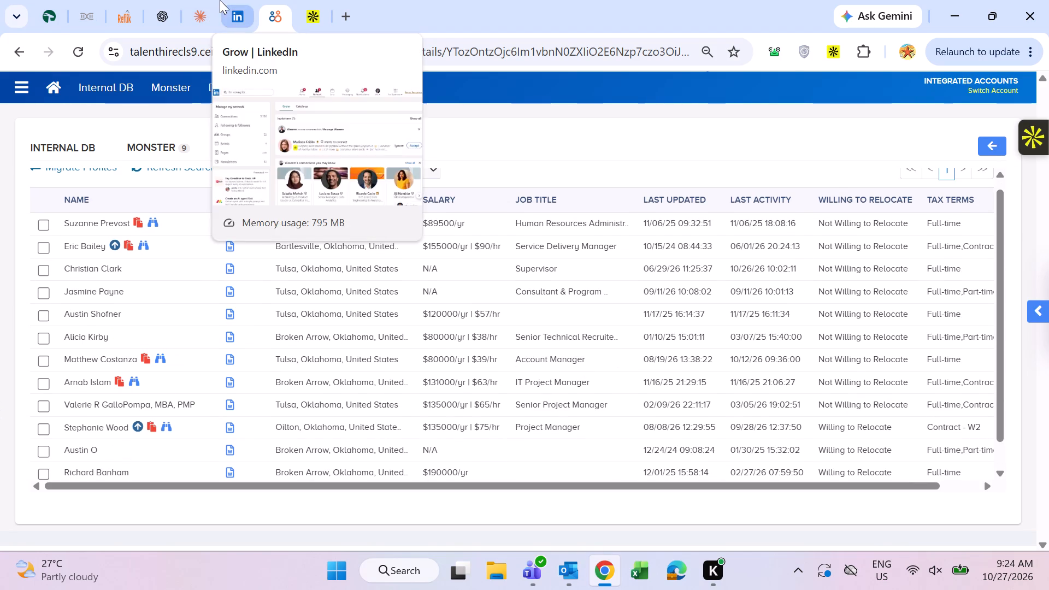
Return to the Monster results and check the job titles of the first four candidates.
left_click(168, 147)
scroll(198, 225, "up", 5)
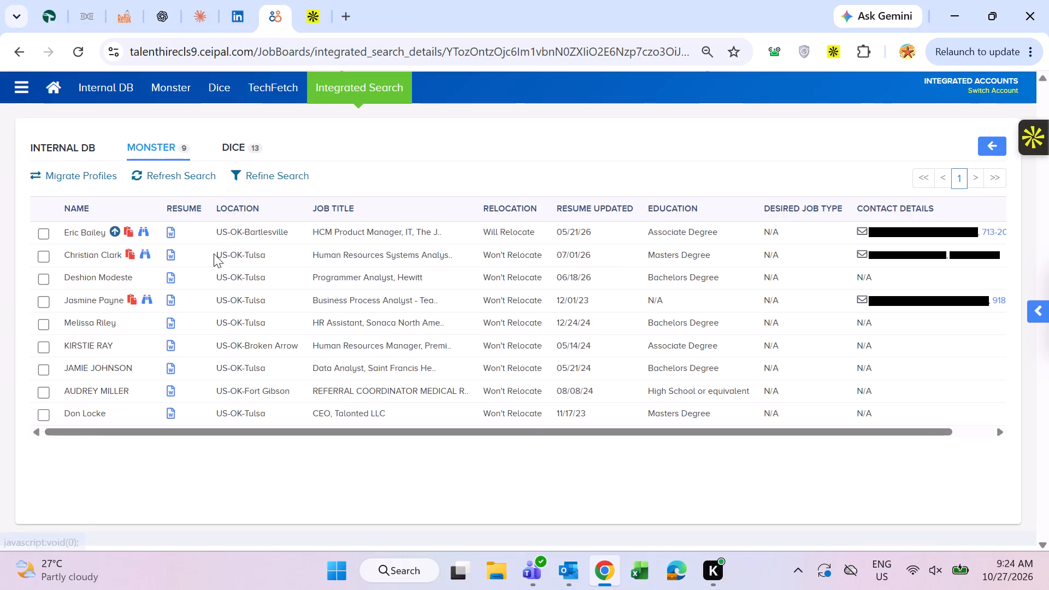
triple_click(349, 234)
left_click(346, 234)
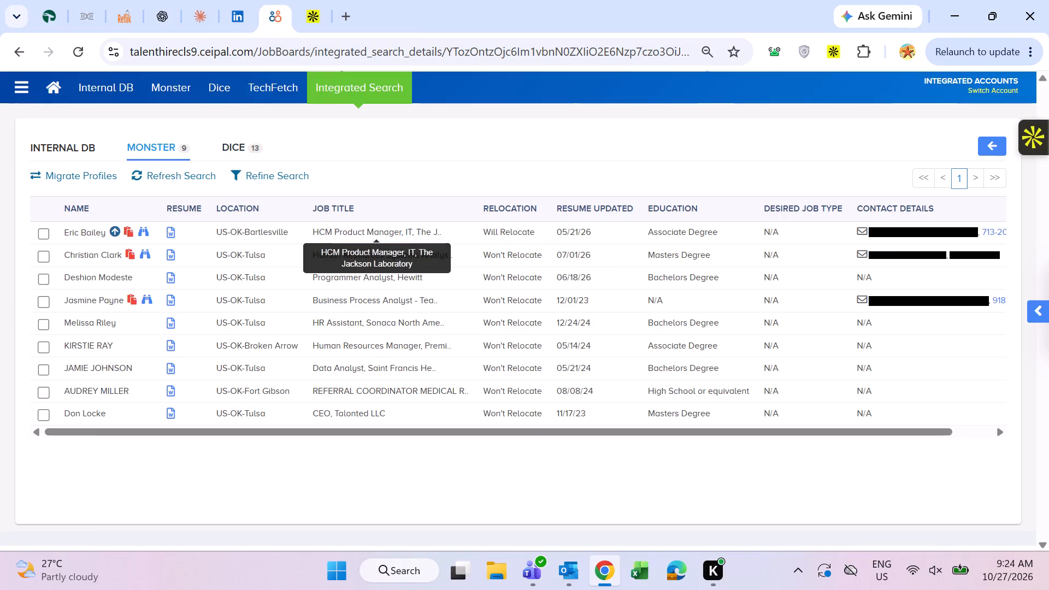
left_click_drag(346, 234, 399, 234)
left_click(495, 324)
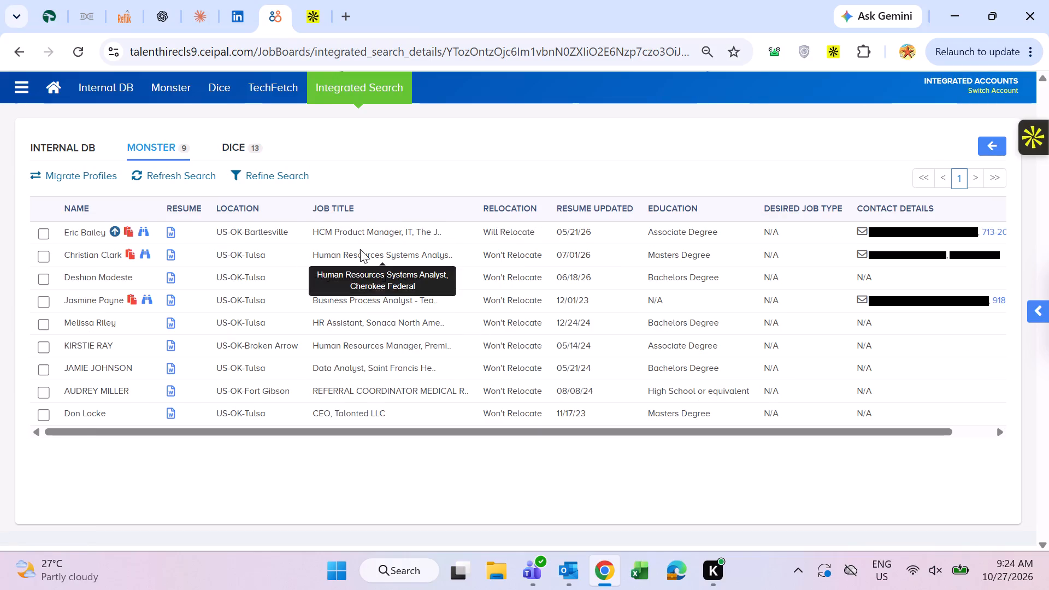
double_click(403, 257)
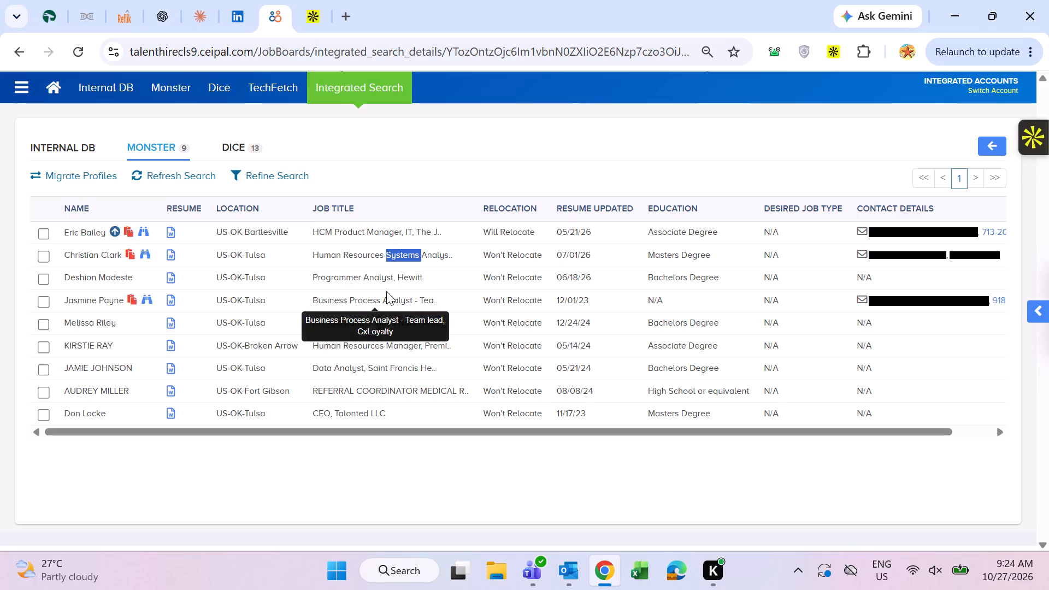
double_click(388, 282)
double_click(397, 299)
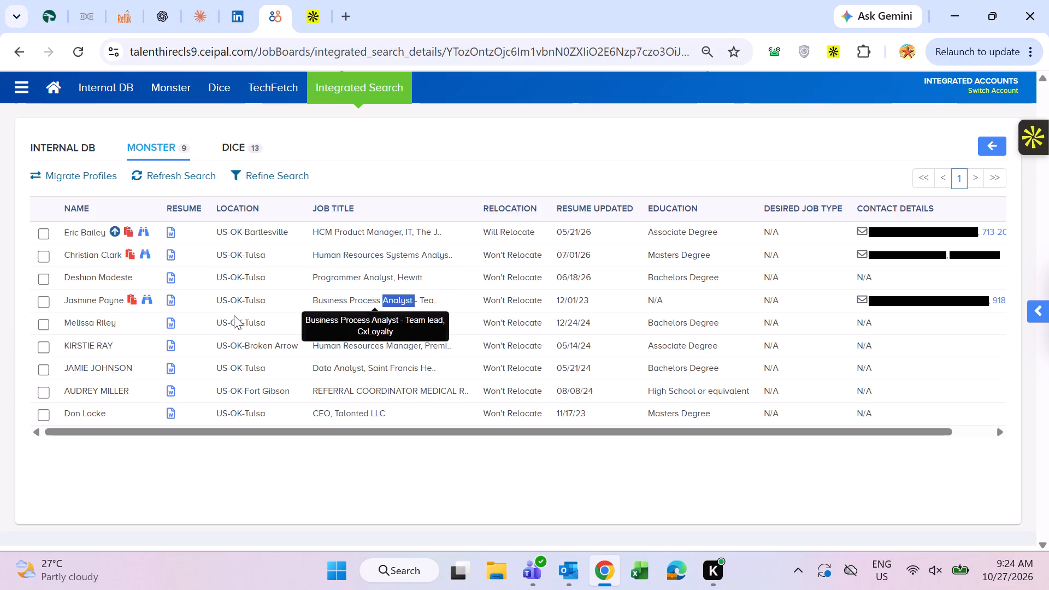
Open the quick view of the Business Process Analyst team lead from Tulsa and read the resume's skills and experience.
left_click(149, 298)
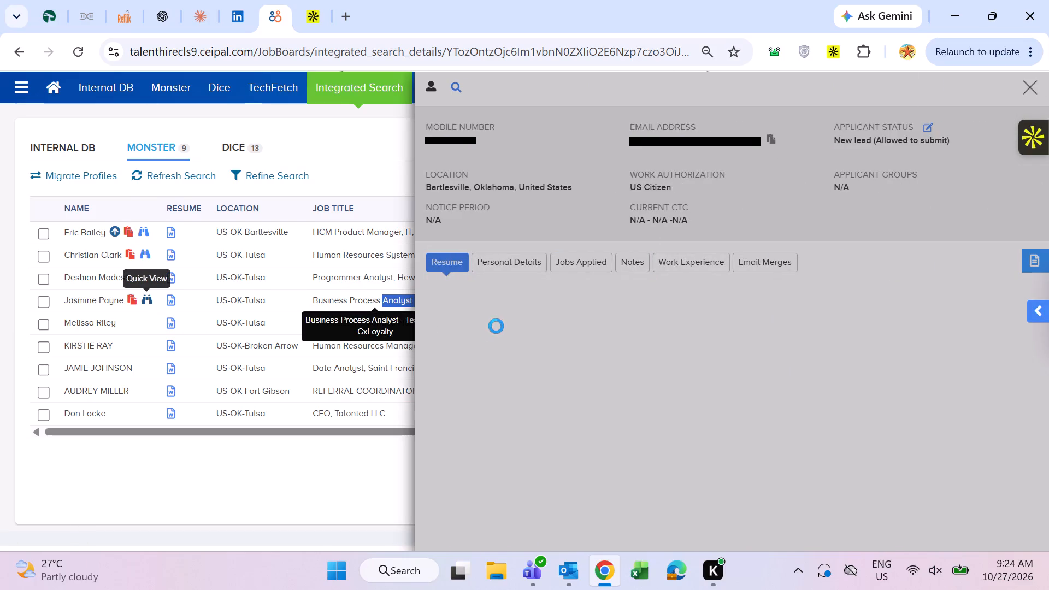
scroll(682, 370, "down", 4)
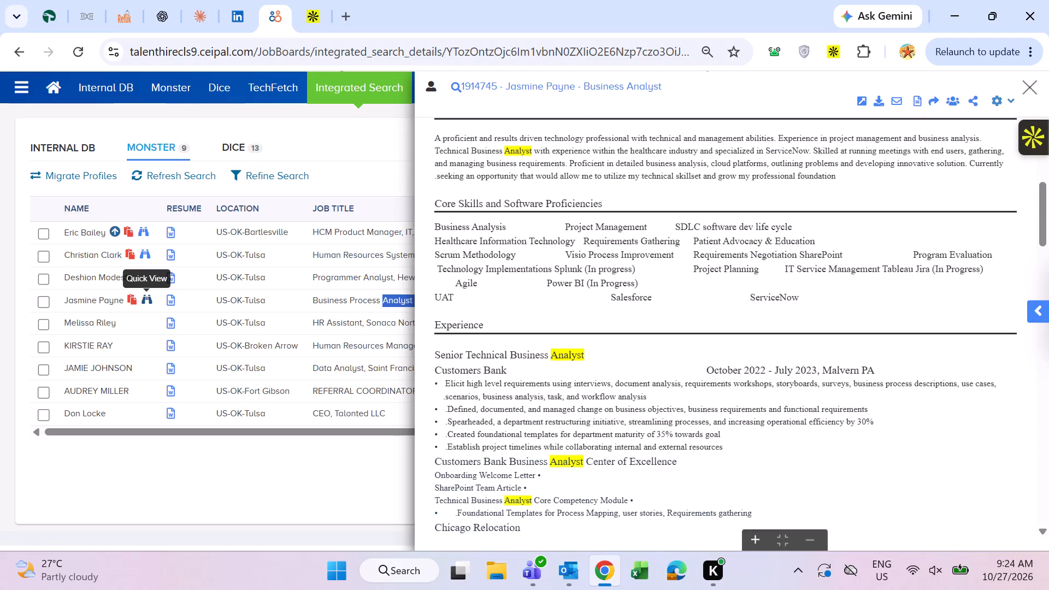
scroll(607, 365, "down", 3)
left_click_drag(603, 291, 626, 373)
left_click(626, 373)
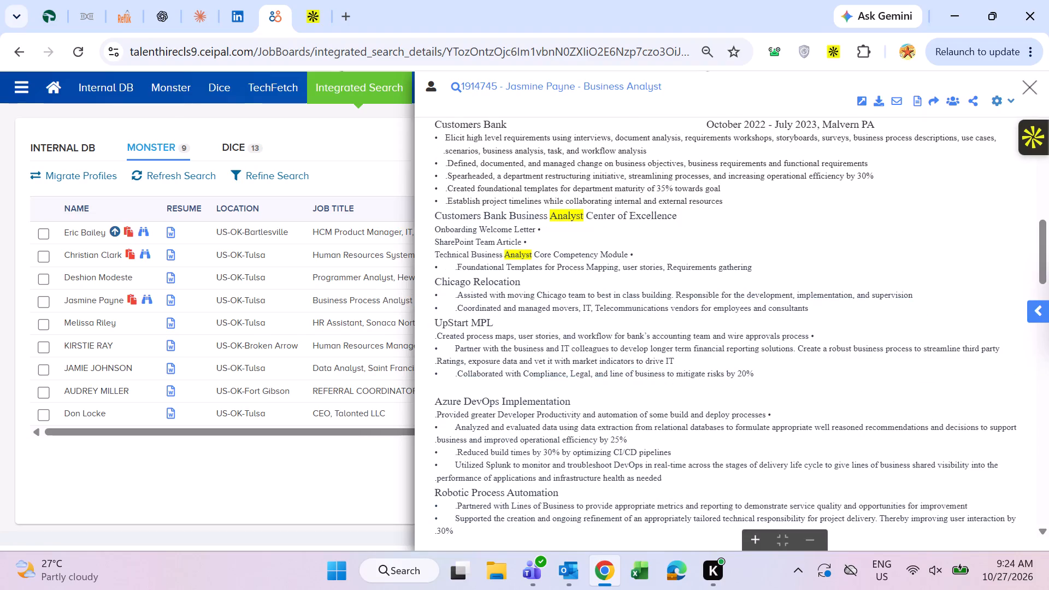
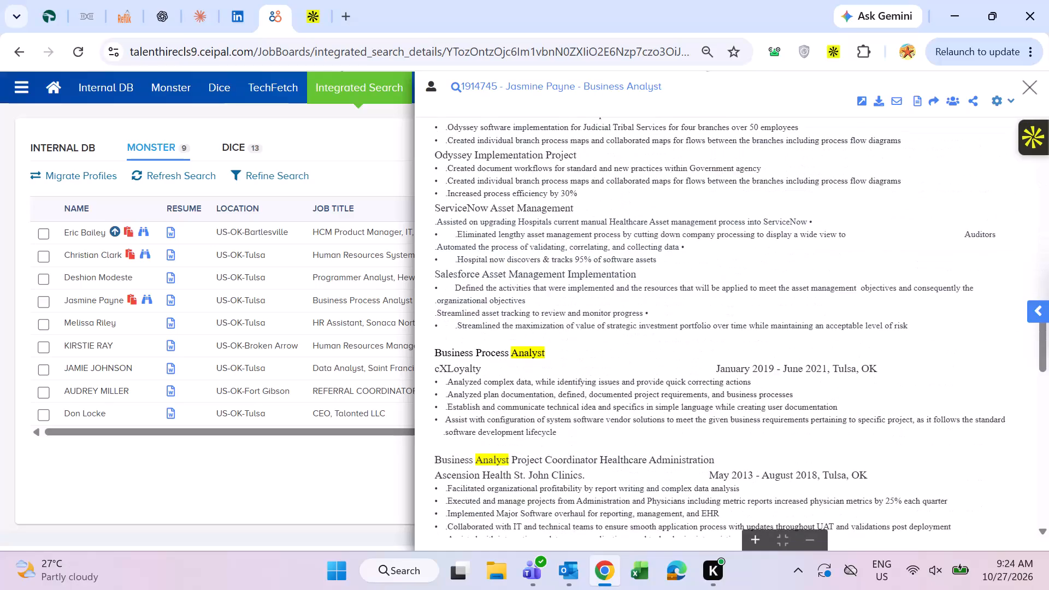
Read the earlier business analyst roles in the Tulsa Business Process Analyst's resume, and recheck the professional summary and core skills.
scroll(625, 365, "down", 12)
scroll(623, 371, "up", 12)
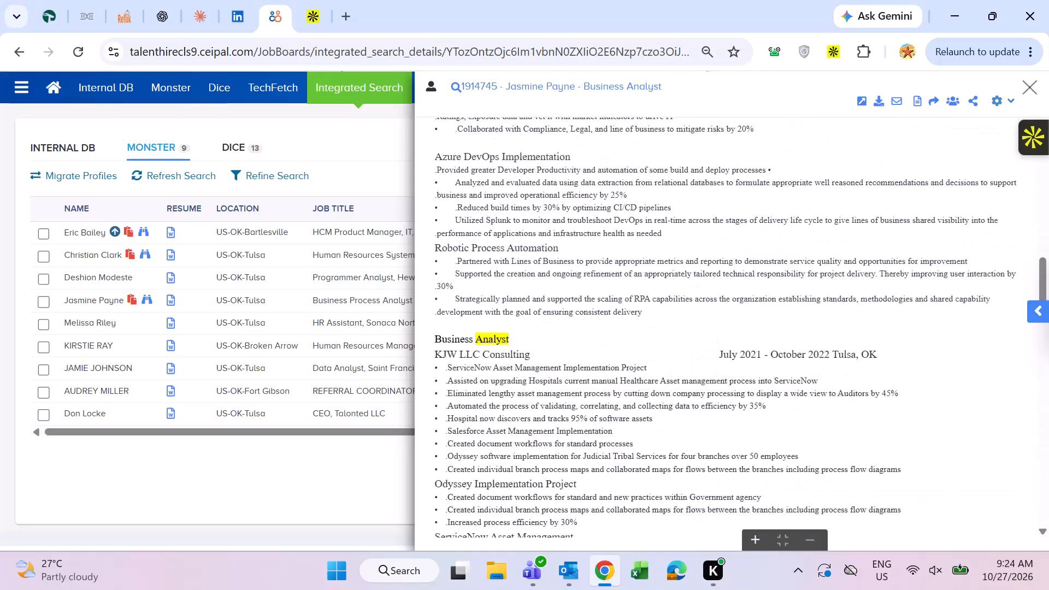
scroll(623, 371, "up", 18)
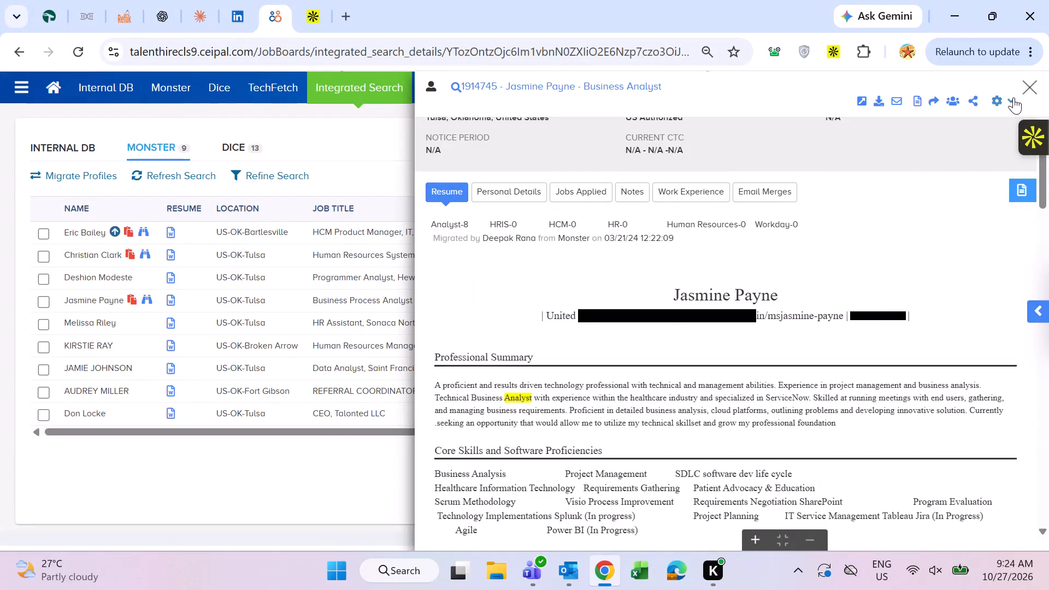
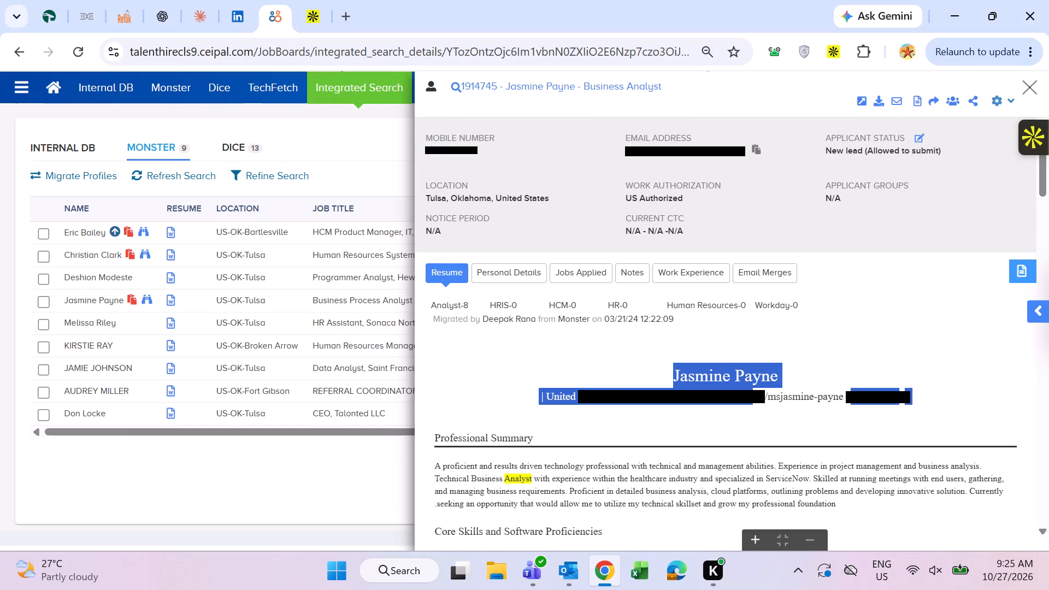
Examine the name and contact header of the Business Process Analyst's resume, along with the professional summary and core skills.
double_click(902, 397)
left_click_drag(902, 397, 680, 375)
left_click(680, 375)
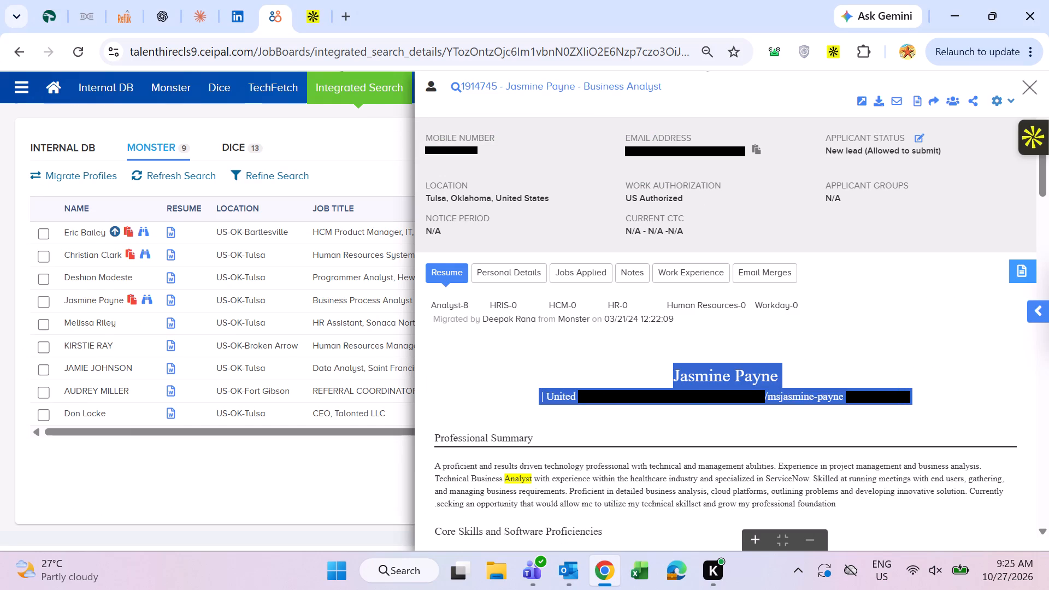
left_click_drag(674, 377, 863, 398)
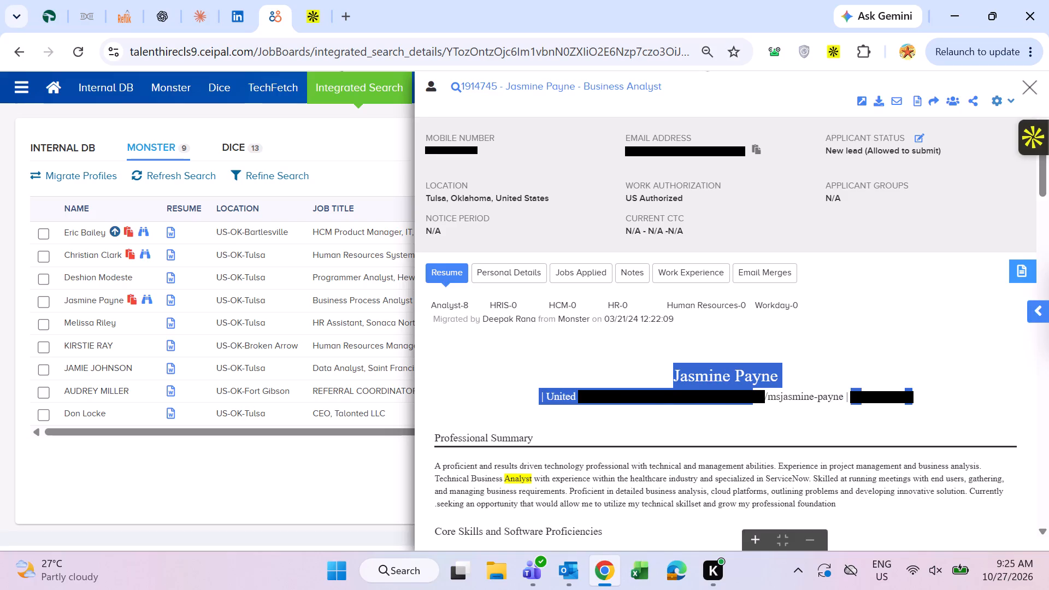
left_click_drag(863, 398, 842, 399)
left_click(857, 464)
scroll(832, 458, "down", 1)
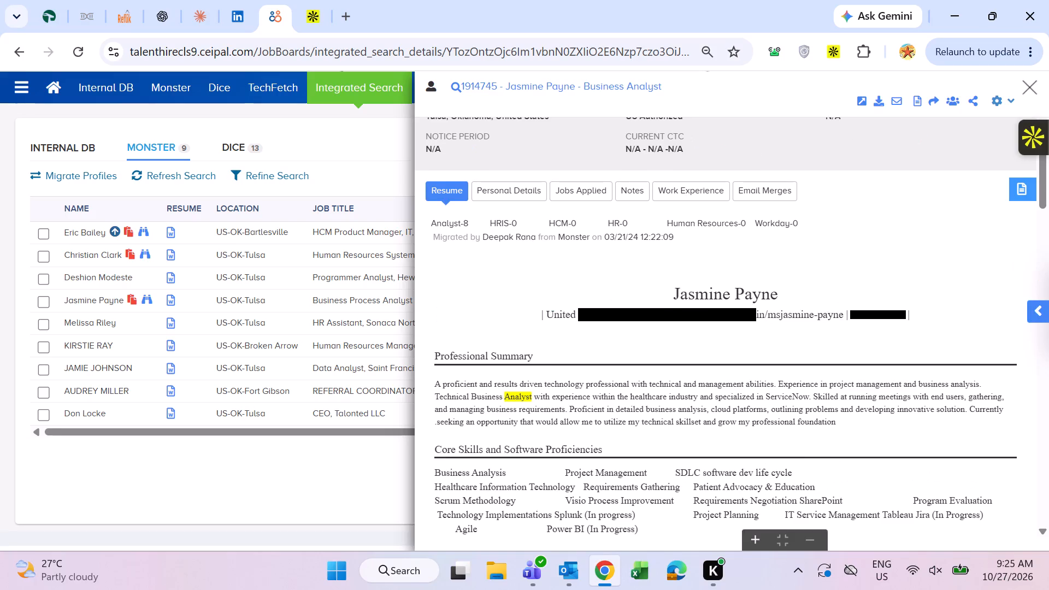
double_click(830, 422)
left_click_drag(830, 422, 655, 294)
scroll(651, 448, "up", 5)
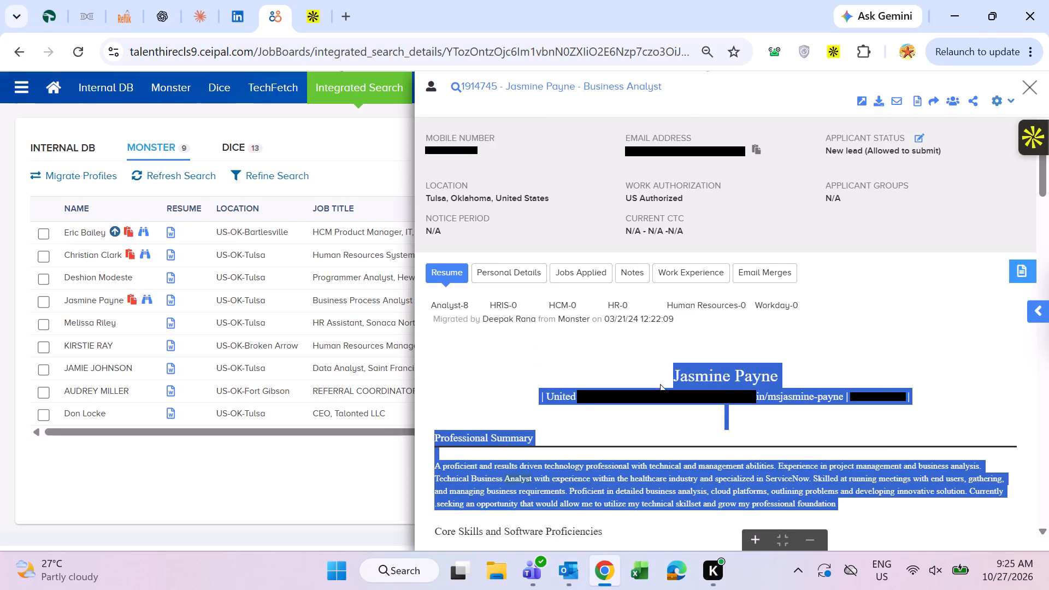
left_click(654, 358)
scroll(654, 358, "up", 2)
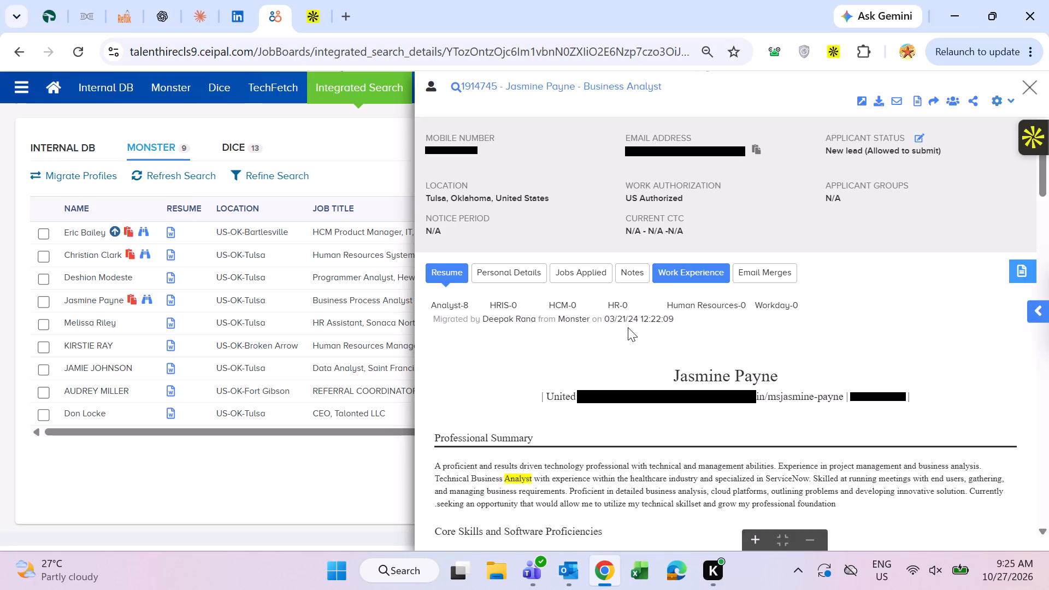
Switch to LinkedIn and accept the pending connection invitation from the Sr Data Engineer on the network page.
left_click(242, 0)
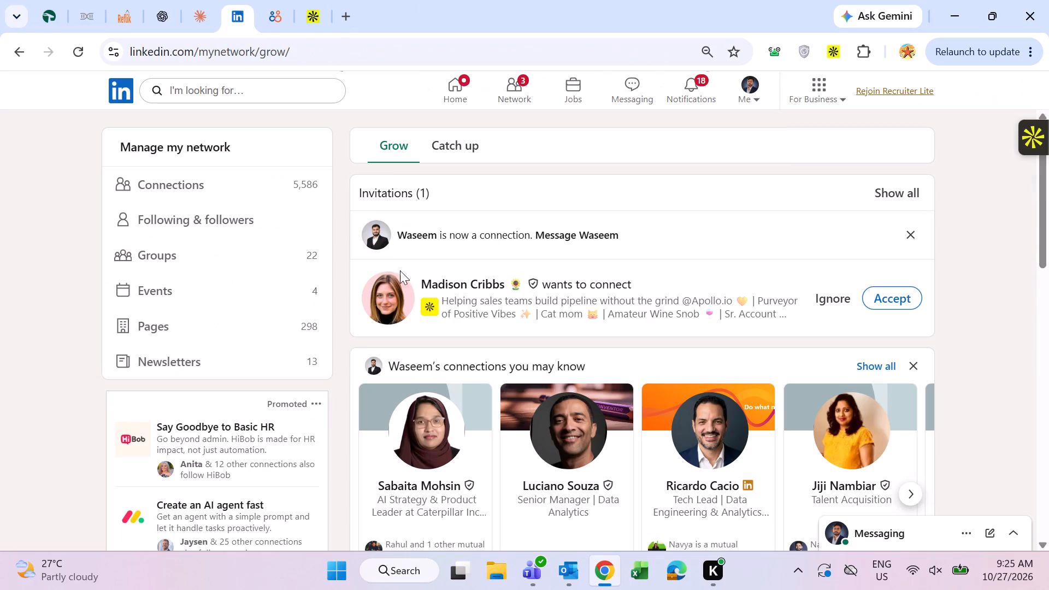
scroll(490, 226, "down", 2)
scroll(539, 206, "down", 3)
scroll(539, 206, "up", 4)
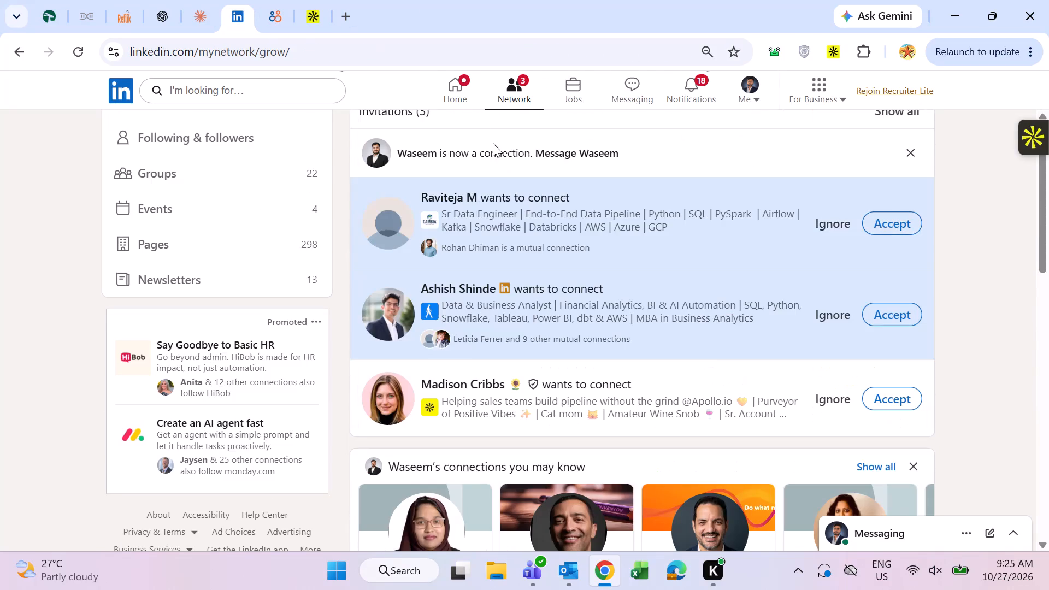
left_click(884, 225)
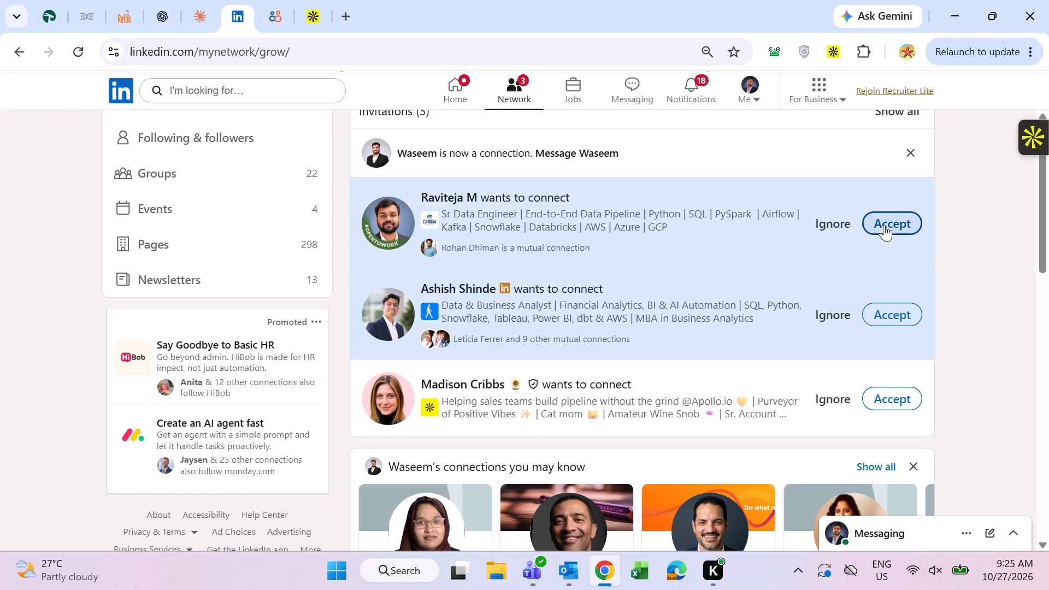
Accept the connection invitation from the Data & Business Analyst and dismiss the new-connection notice.
scroll(748, 293, "down", 2)
scroll(735, 321, "up", 5)
scroll(531, 175, "up", 5)
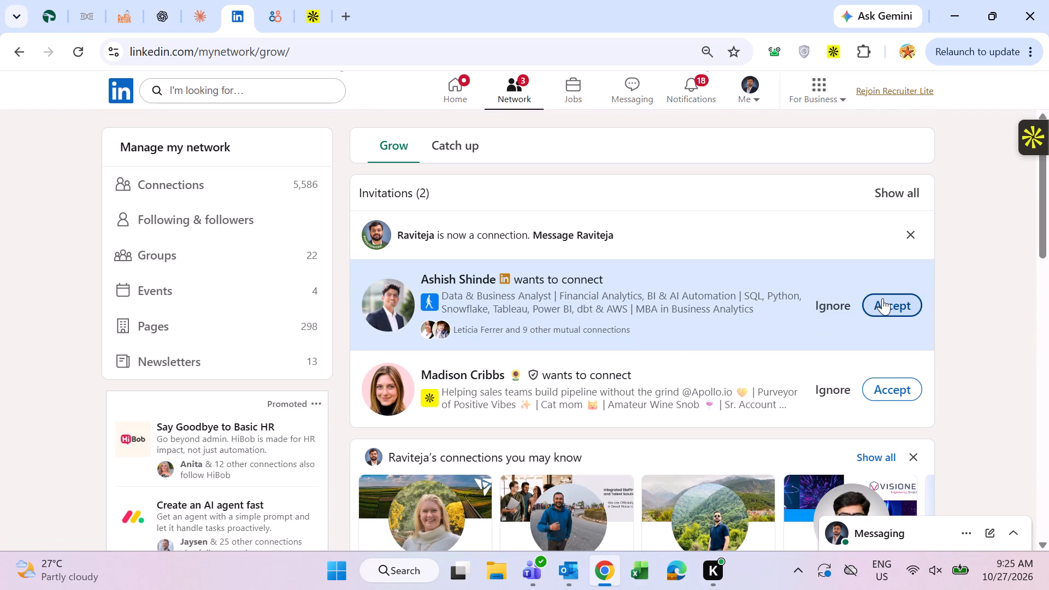
left_click(882, 298)
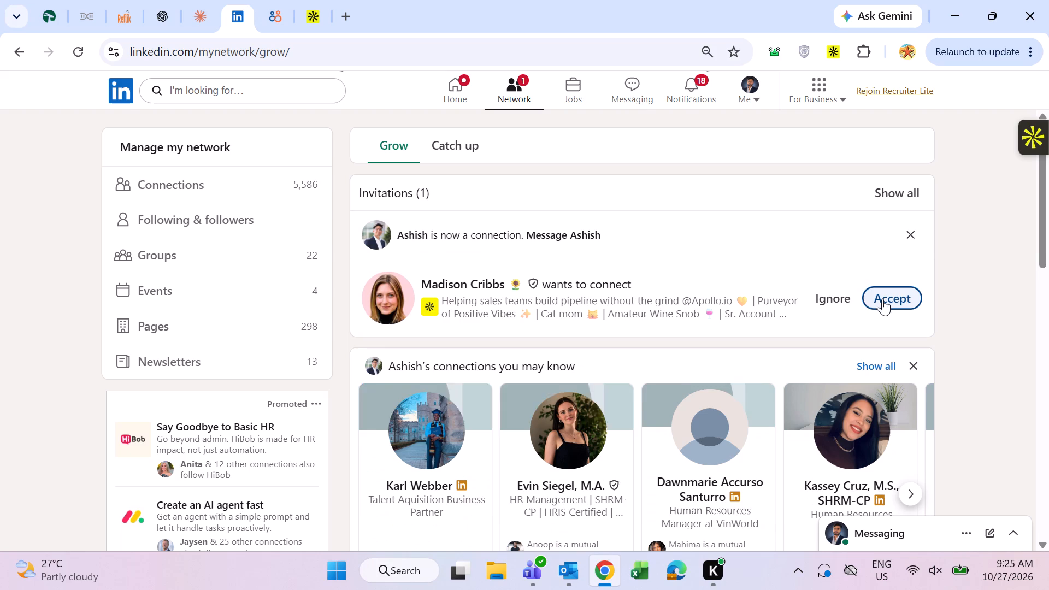
left_click(912, 232)
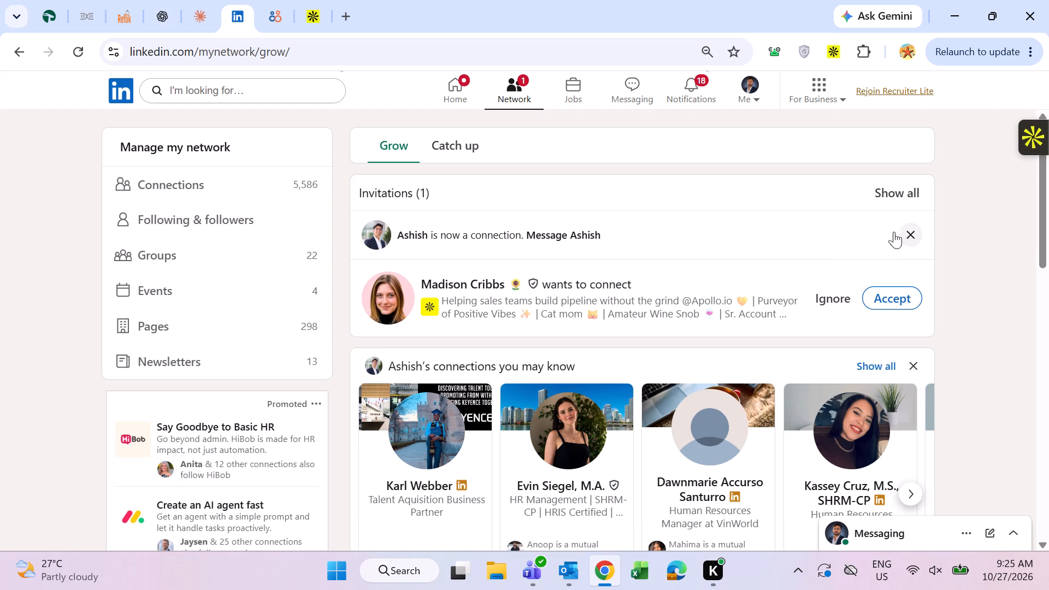
Open the LinkedIn home feed, expand the remote Databricks Data Engineer post for Canada and read its description and required qualifications.
scroll(573, 95, "down", 3)
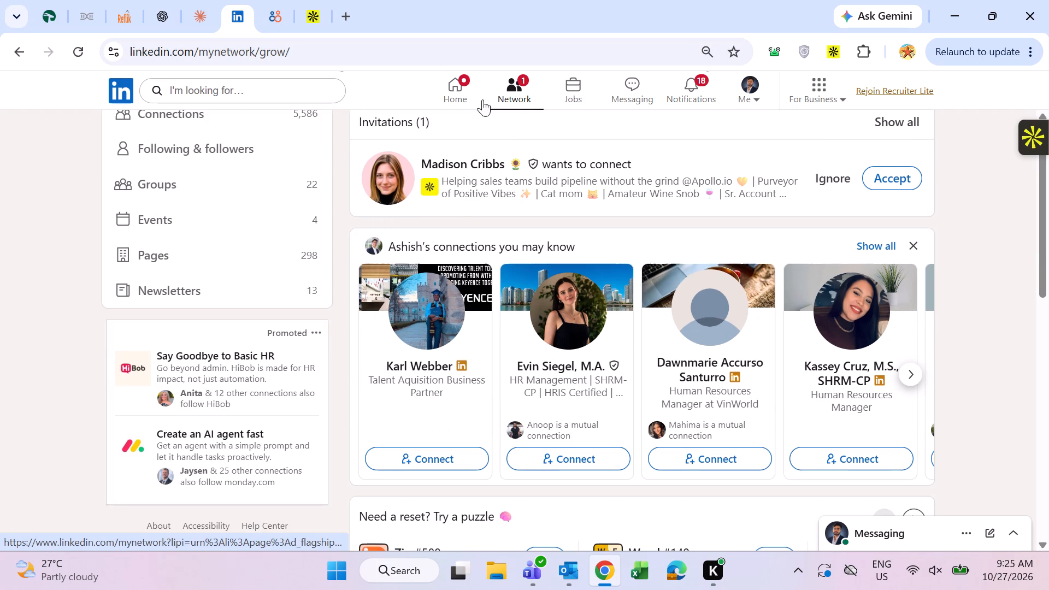
left_click(453, 78)
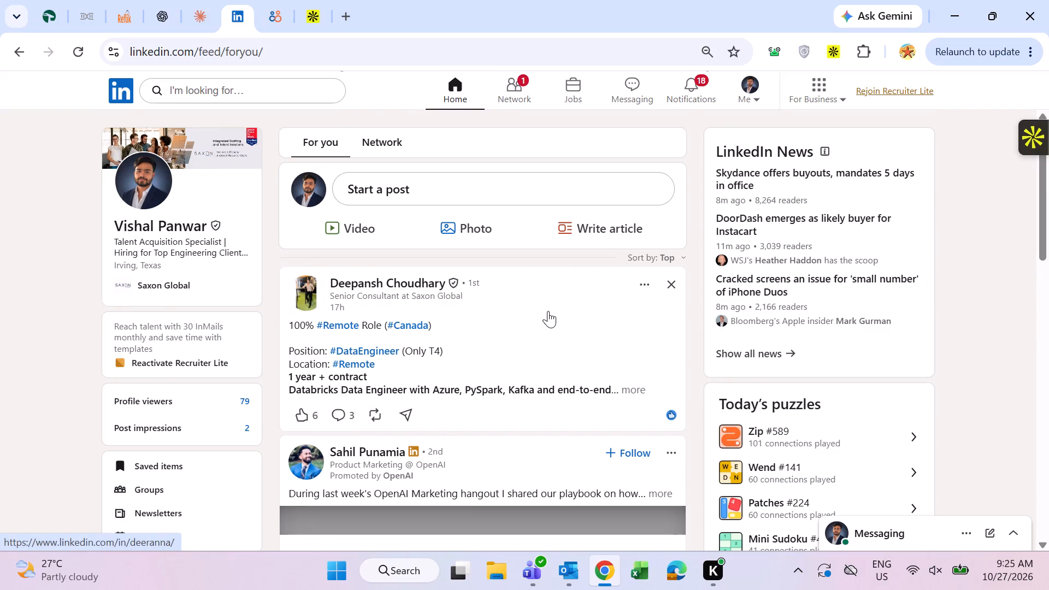
scroll(549, 311, "down", 1)
left_click(638, 305)
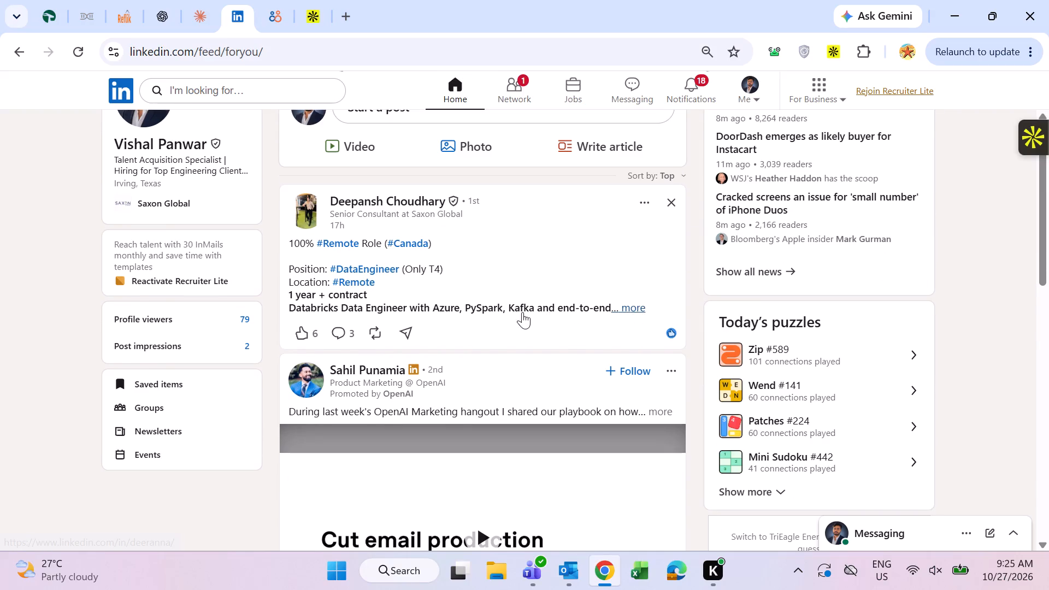
left_click_drag(518, 306, 535, 390)
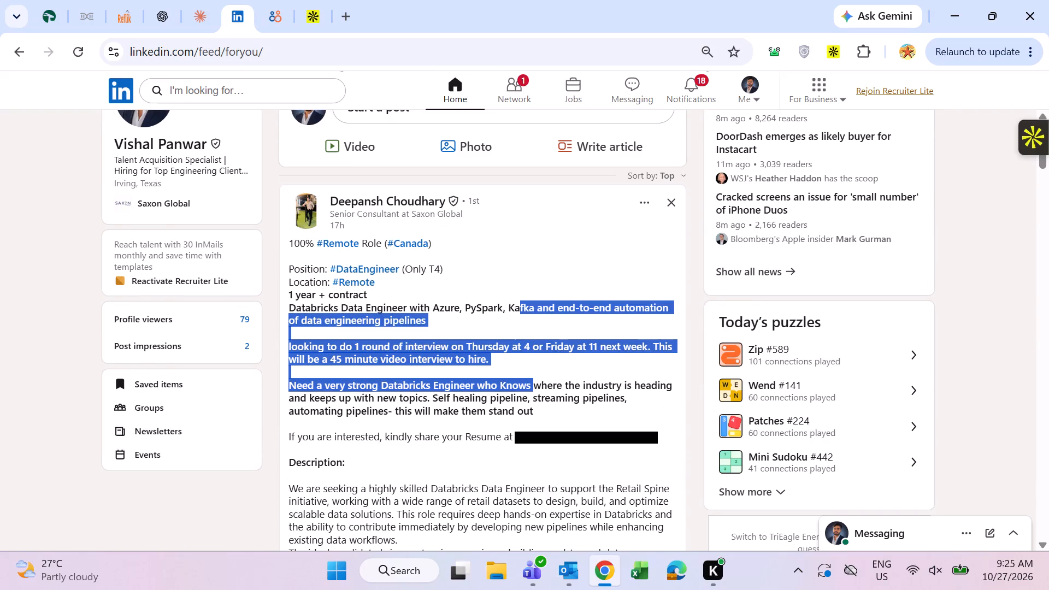
left_click(514, 308)
scroll(514, 308, "down", 4)
scroll(420, 243, "down", 5)
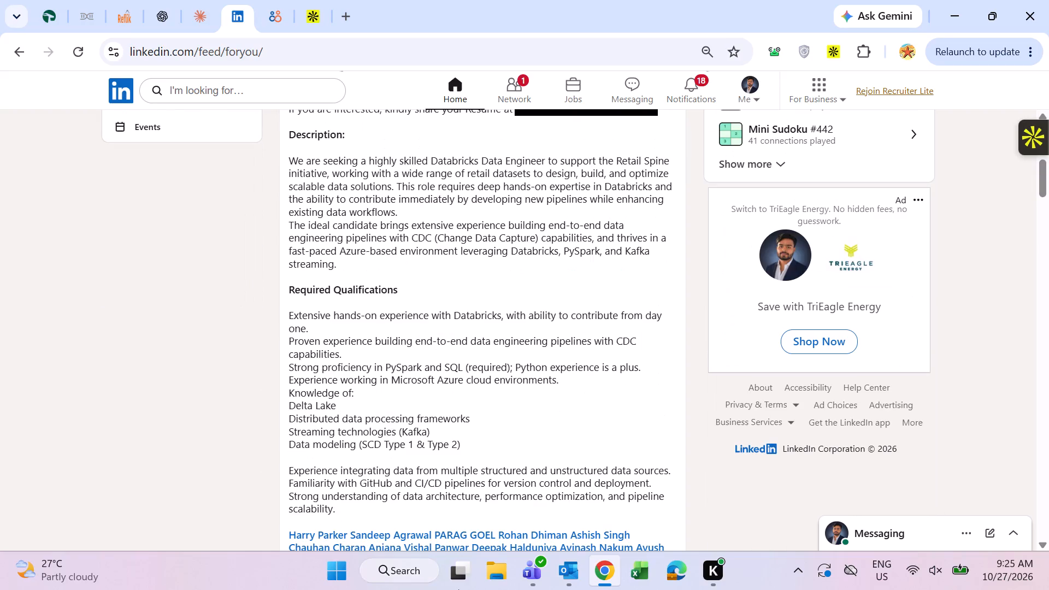
scroll(531, 336, "down", 2)
scroll(490, 244, "down", 3)
scroll(444, 159, "up", 7)
scroll(444, 159, "down", 4)
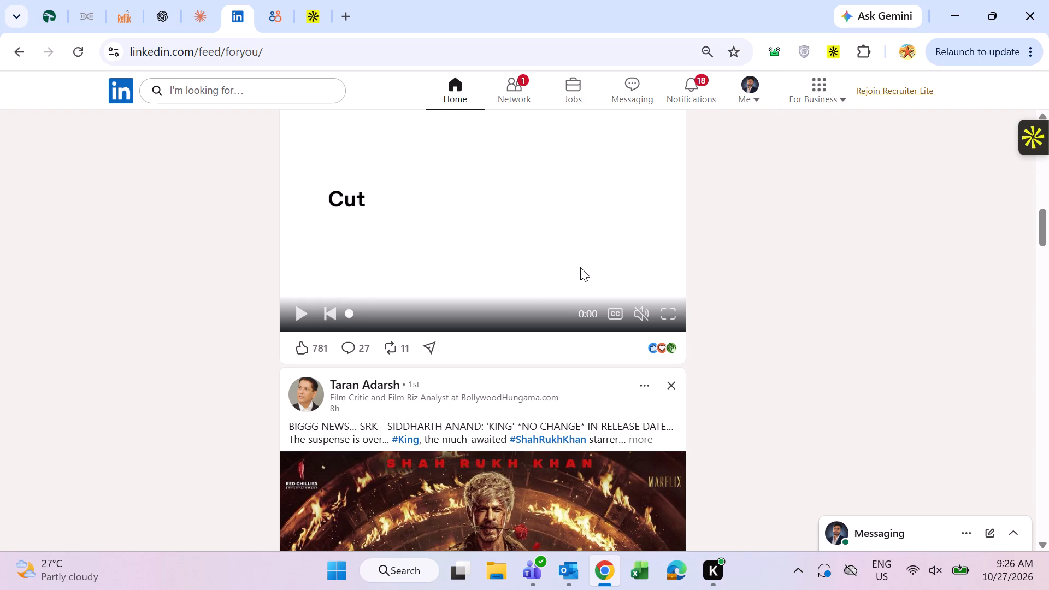
Expand the feed post about the release date of the film King and read it along with its poster.
scroll(580, 267, "up", 6)
scroll(580, 267, "down", 6)
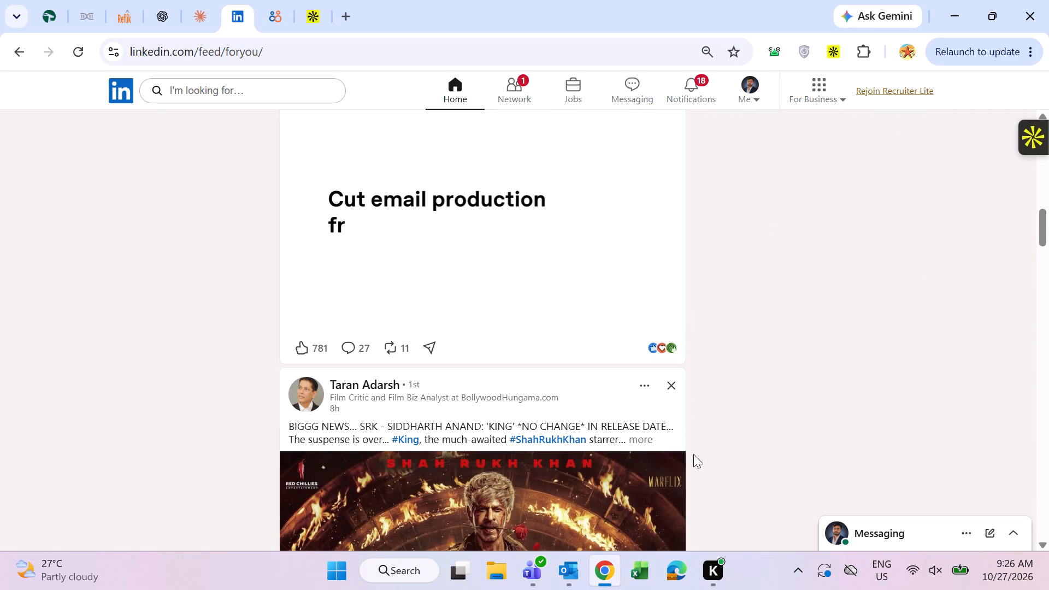
left_click(637, 429)
left_click(639, 438)
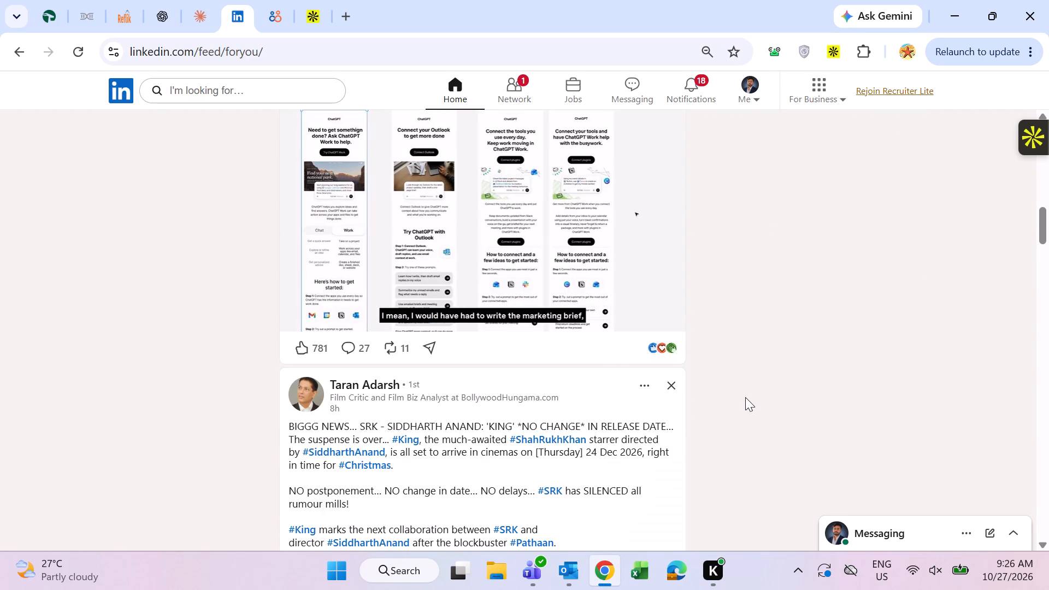
scroll(724, 390, "down", 2)
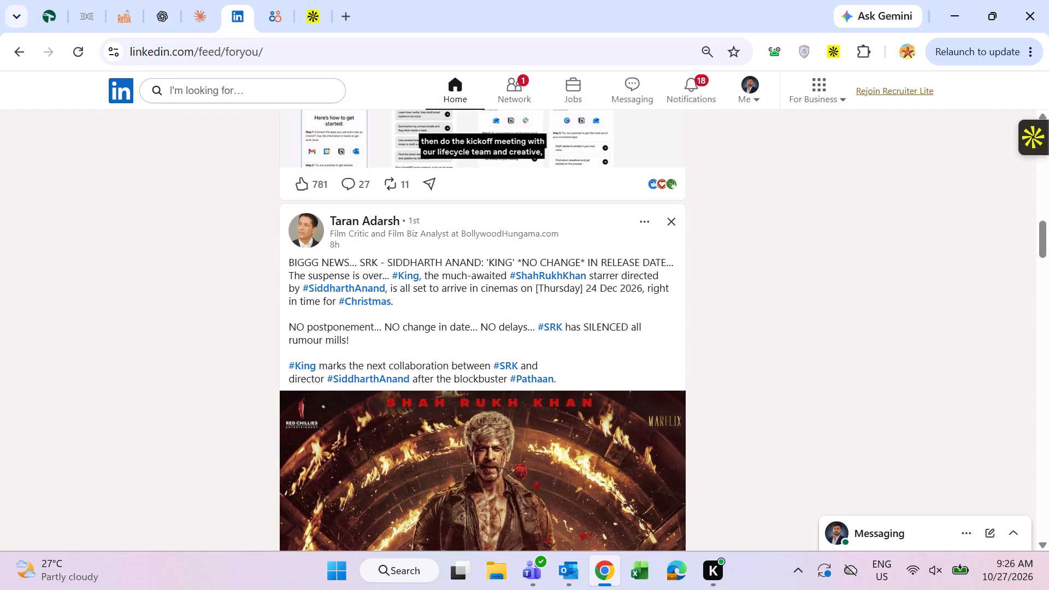
scroll(726, 324, "down", 2)
scroll(726, 324, "up", 1)
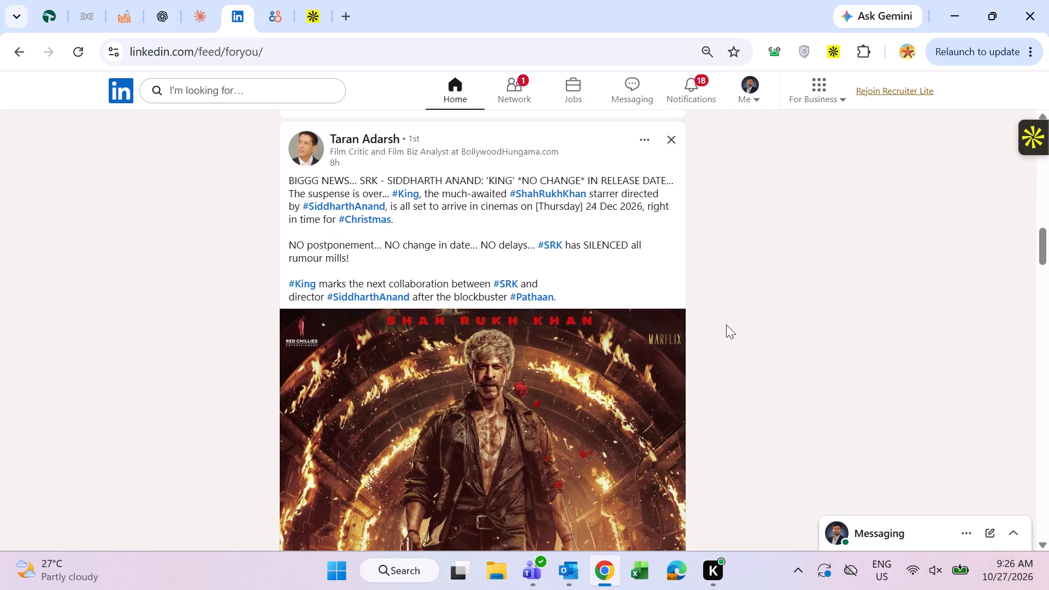
scroll(726, 324, "down", 5)
scroll(726, 324, "up", 4)
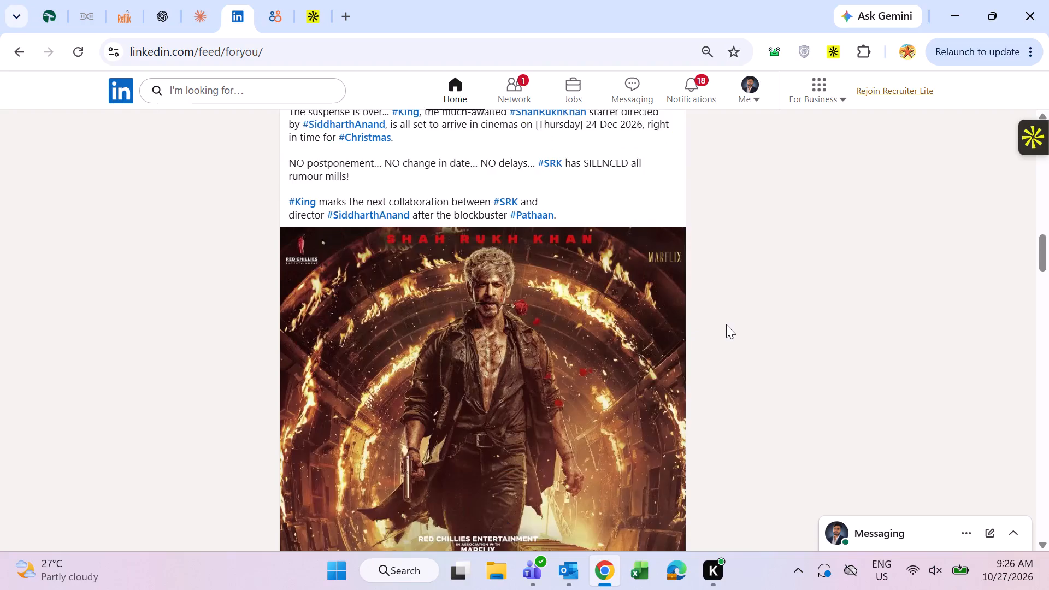
scroll(726, 324, "up", 14)
scroll(604, 332, "up", 7)
scroll(500, 298, "up", 5)
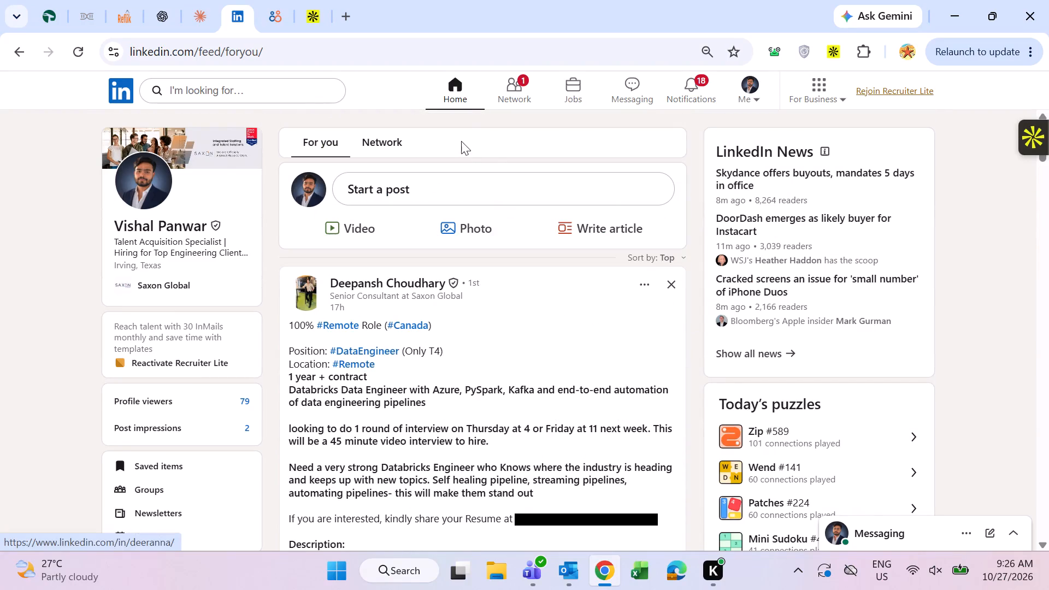
Return to the Business Analyst applicant's quick view in the Ceipal integrated search.
left_click(280, 17)
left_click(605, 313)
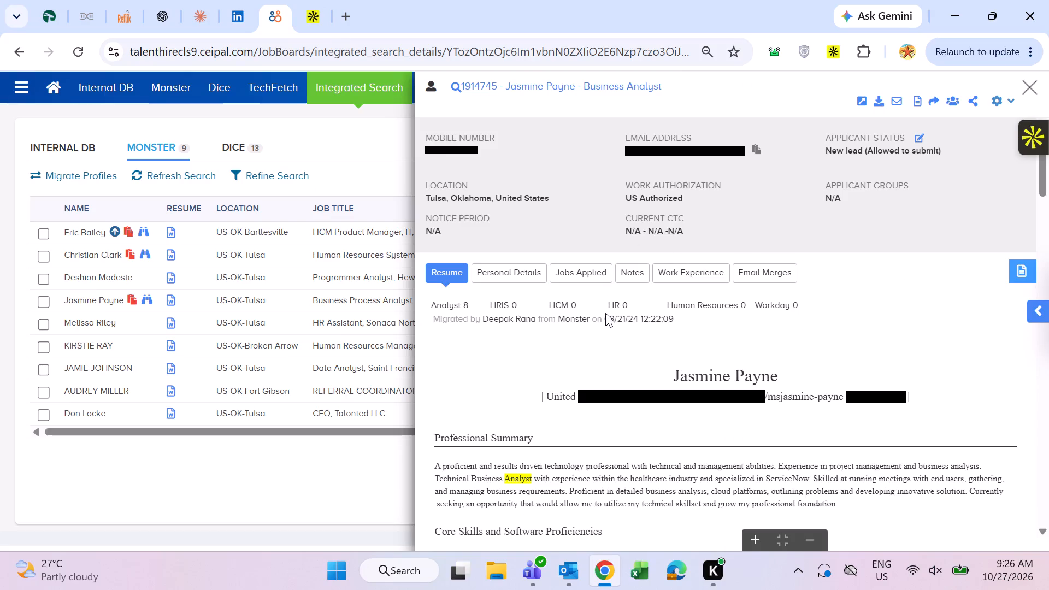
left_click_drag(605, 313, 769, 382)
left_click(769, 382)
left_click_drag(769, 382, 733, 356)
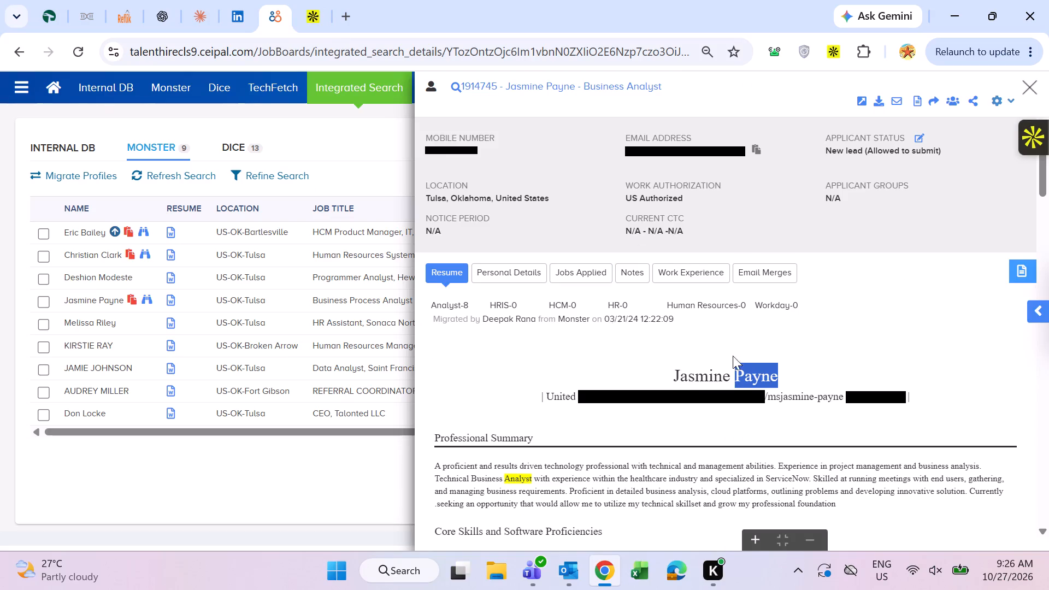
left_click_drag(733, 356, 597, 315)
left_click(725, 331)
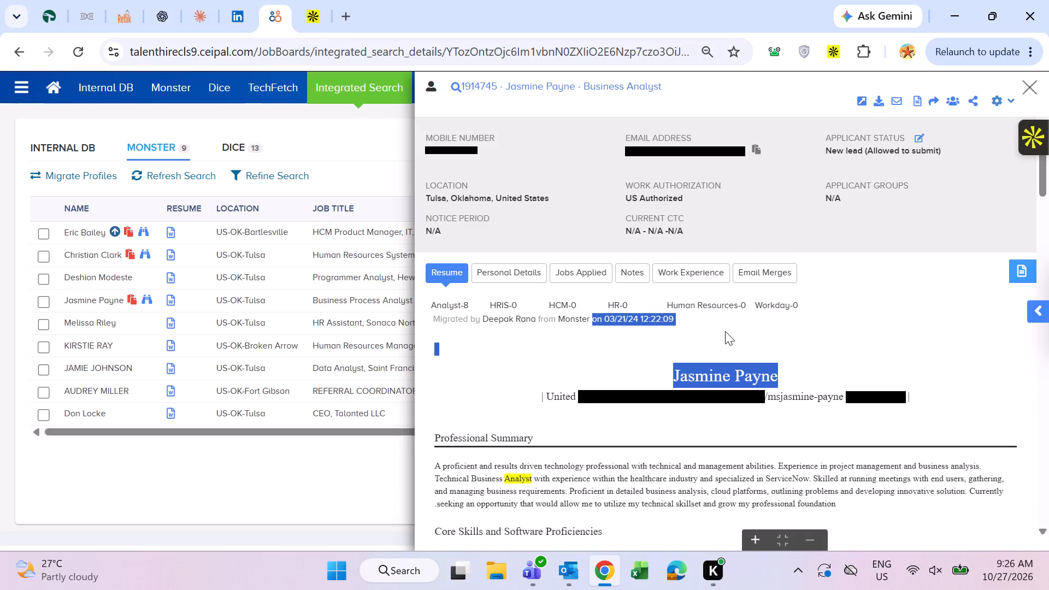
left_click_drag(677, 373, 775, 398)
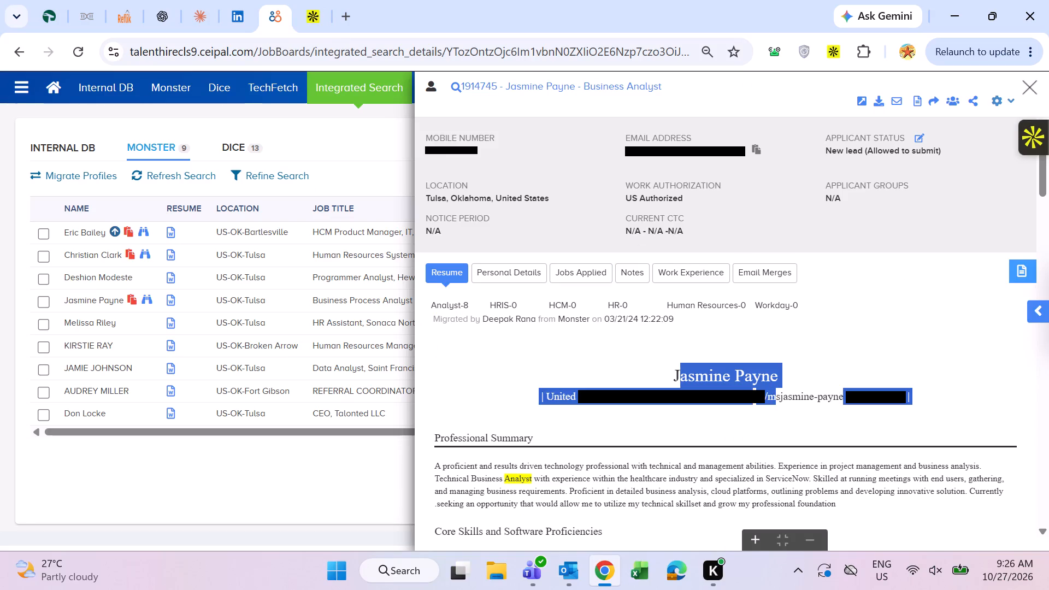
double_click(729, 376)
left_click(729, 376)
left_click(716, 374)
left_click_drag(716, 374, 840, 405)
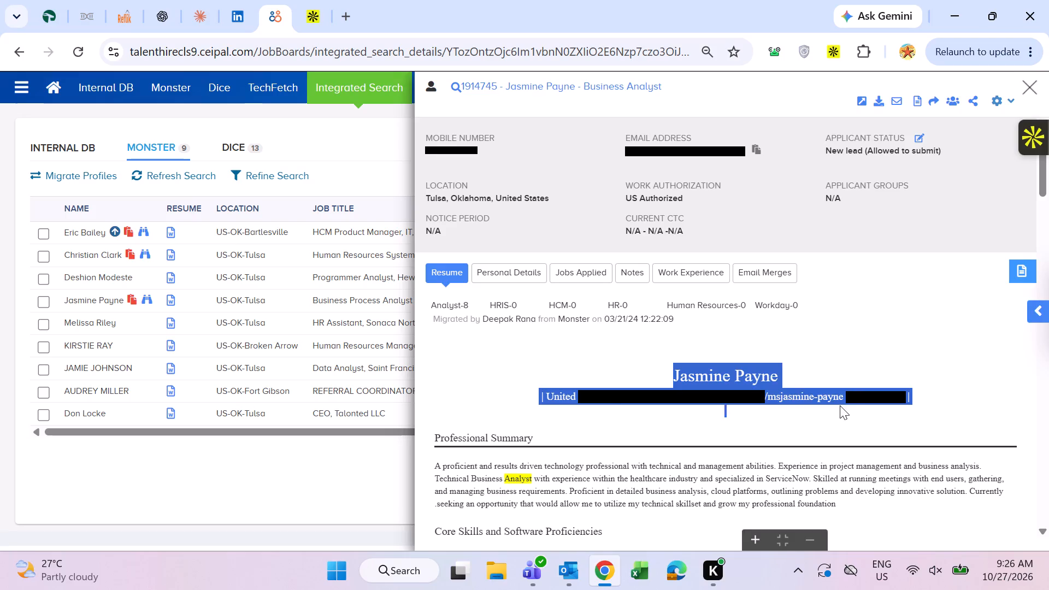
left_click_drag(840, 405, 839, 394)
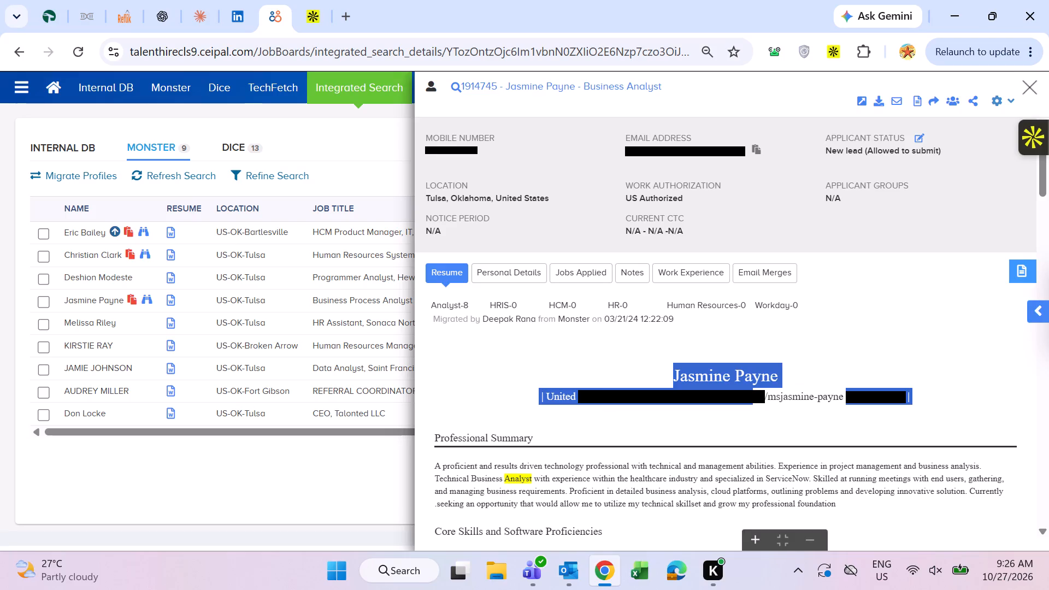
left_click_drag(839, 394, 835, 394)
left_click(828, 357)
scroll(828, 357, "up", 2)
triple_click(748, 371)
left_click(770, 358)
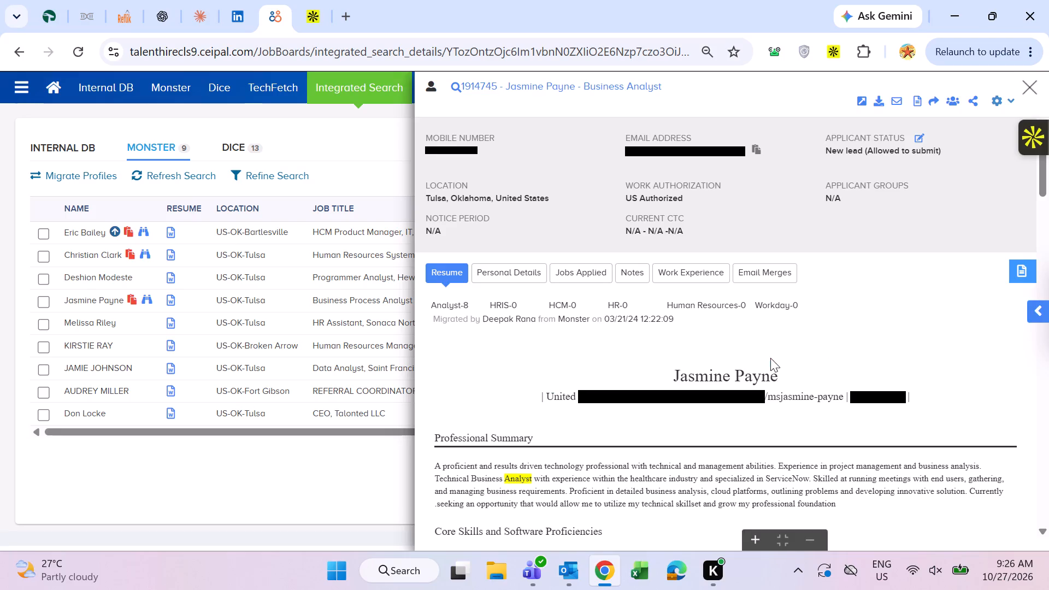
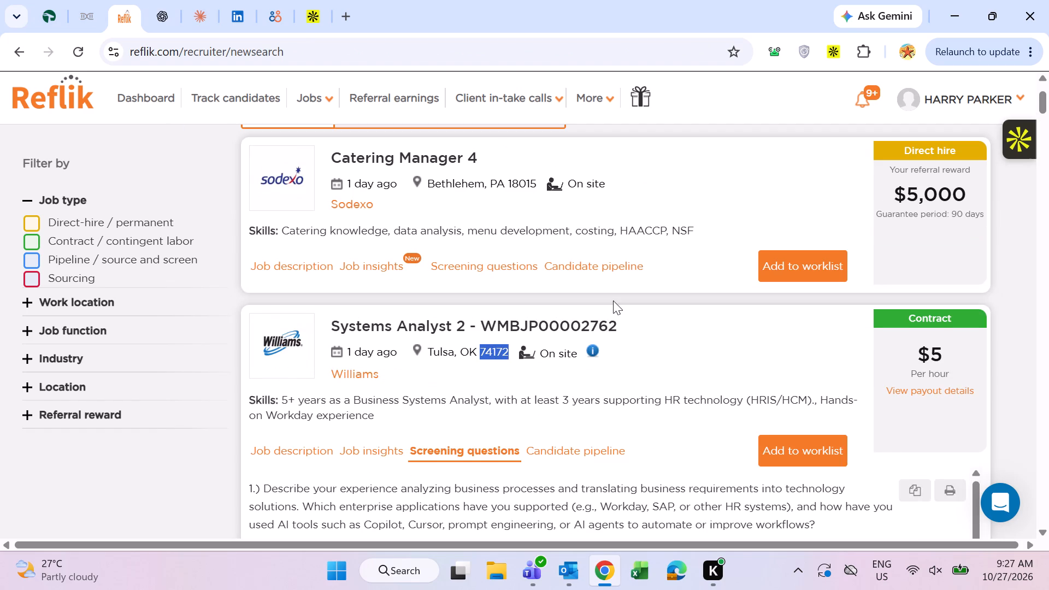
scroll(613, 300, "down", 1)
left_click_drag(608, 318, 659, 322)
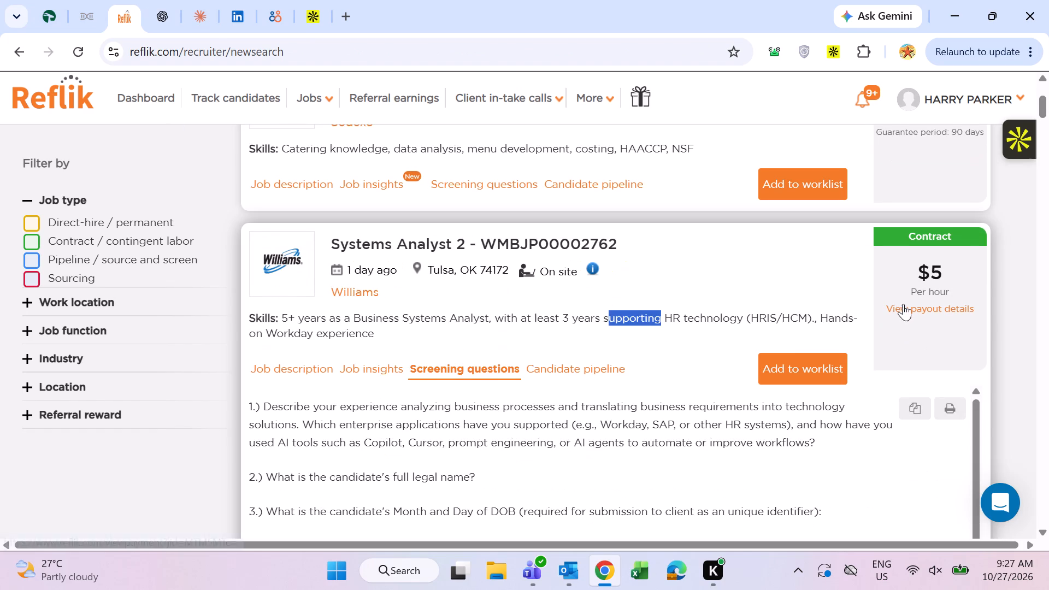
left_click(1025, 318)
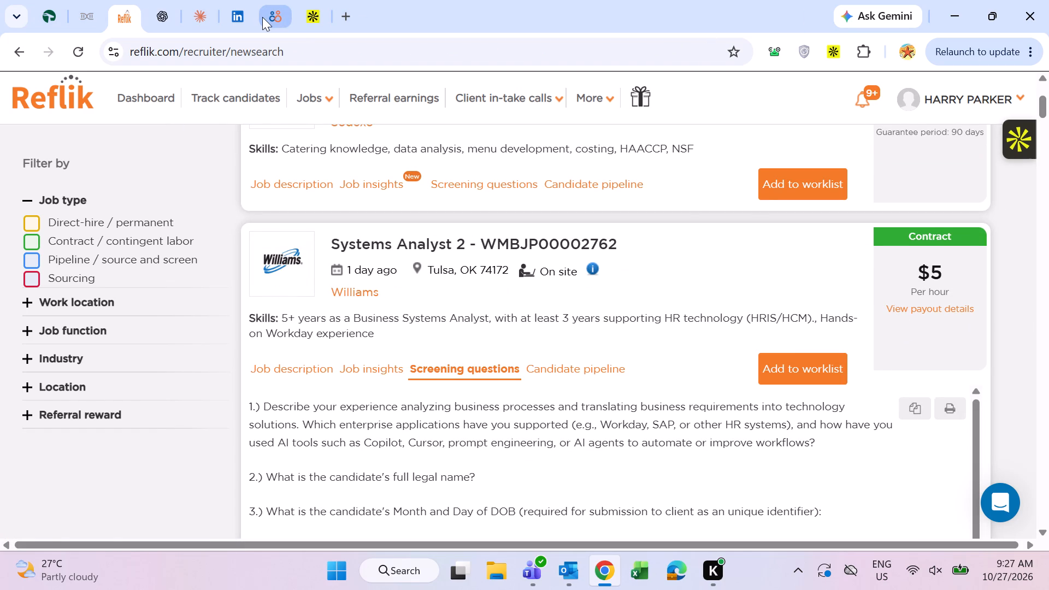
Switch to the Ceipal integrated search and clear the whole Boolean string from the keywords.
left_click(262, 17)
scroll(542, 361, "down", 3)
scroll(542, 361, "up", 5)
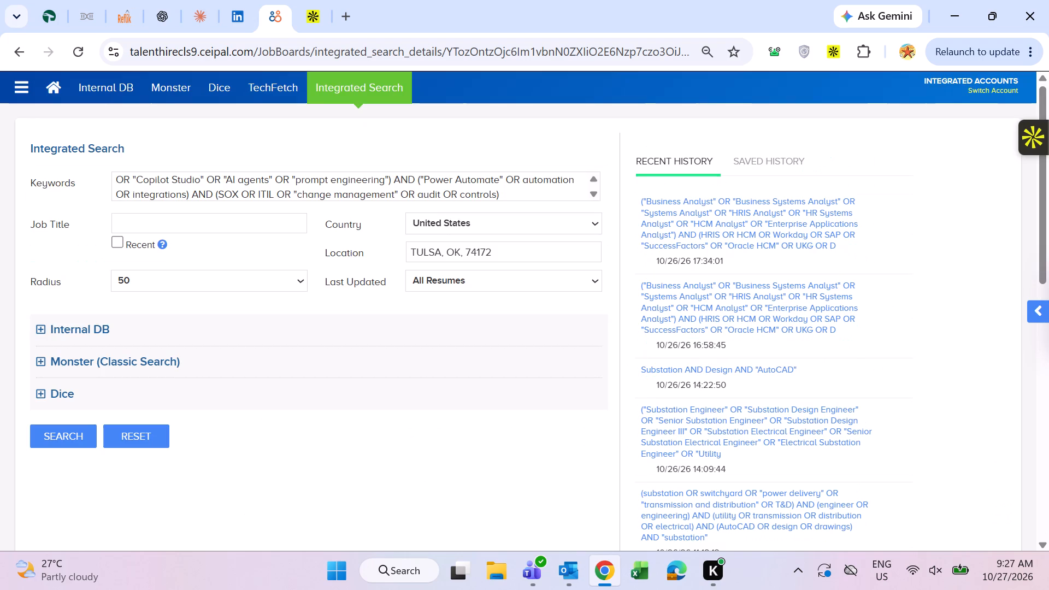
triple_click(430, 194)
key("BackSpace")
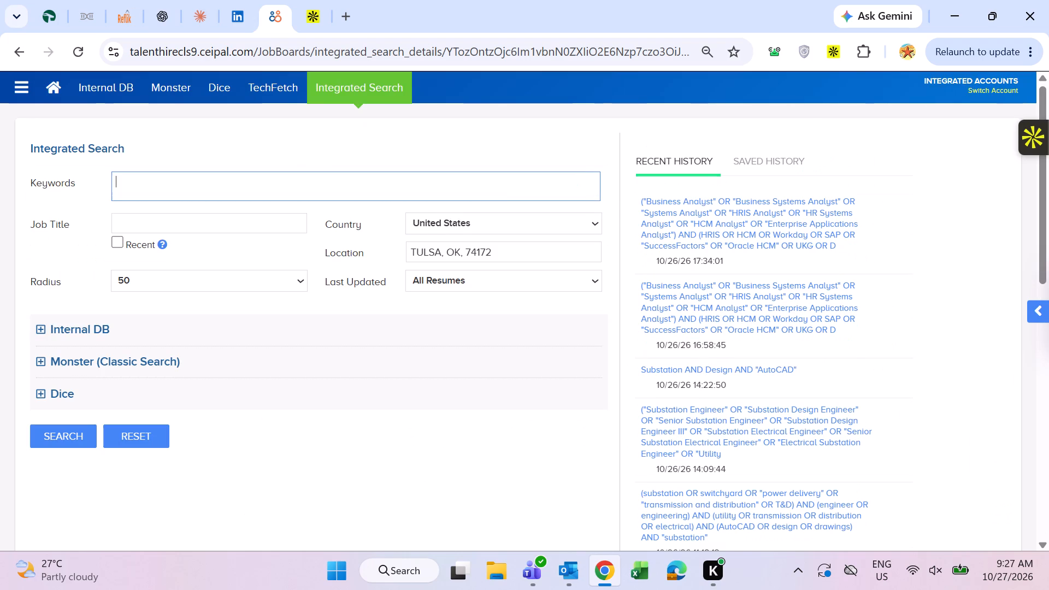
key("BackSpace")
Return to the HR Analyst Skills Summary chat in ChatGPT to look through its search strategy.
left_click(157, 22)
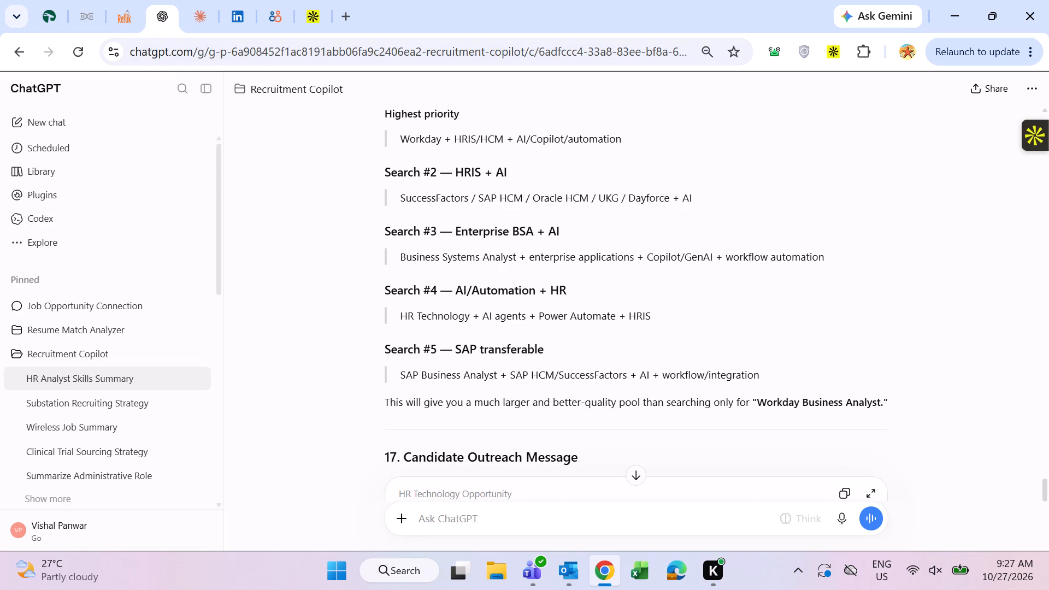
Copy the recommended primary LinkedIn Boolean string from section 9 of the HR Analyst Skills Summary chat.
scroll(651, 293, "up", 15)
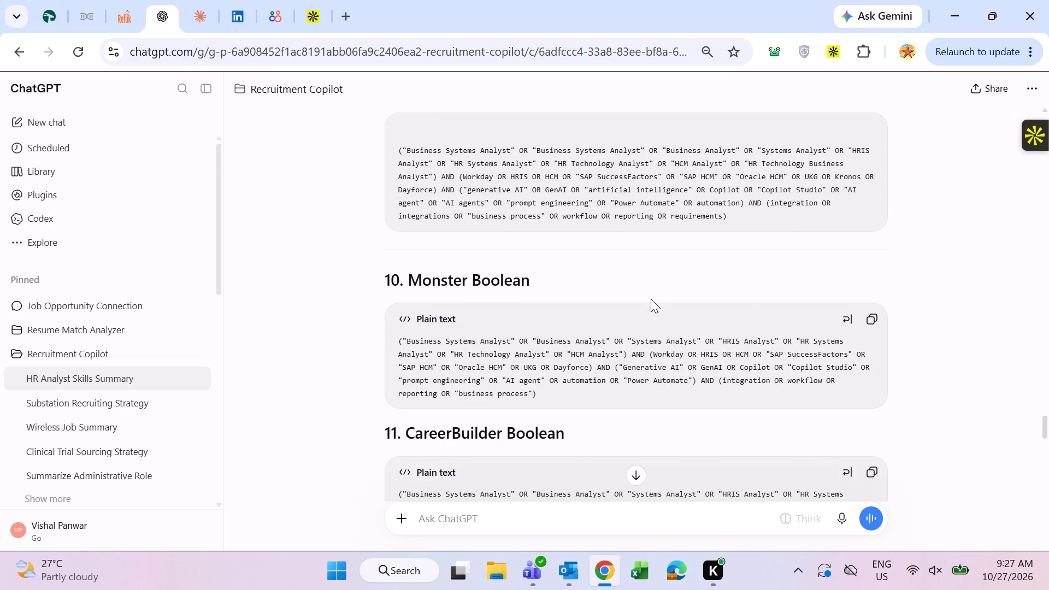
scroll(651, 299, "up", 1)
left_click(878, 204)
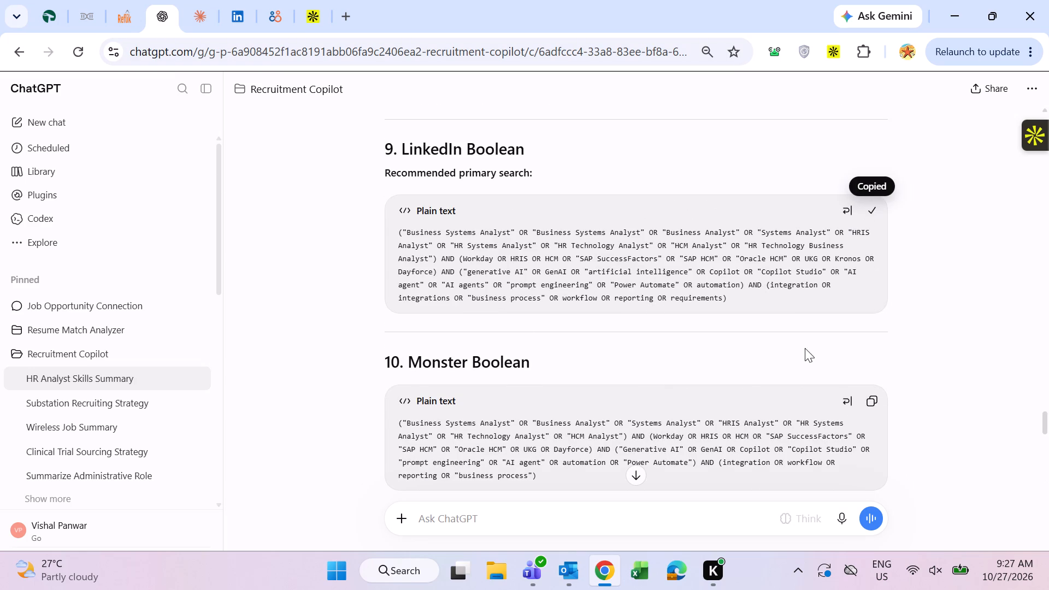
Switch to the Ceipal integrated search and run a candidate search using the copied LinkedIn Boolean string as the keywords.
left_click(282, 11)
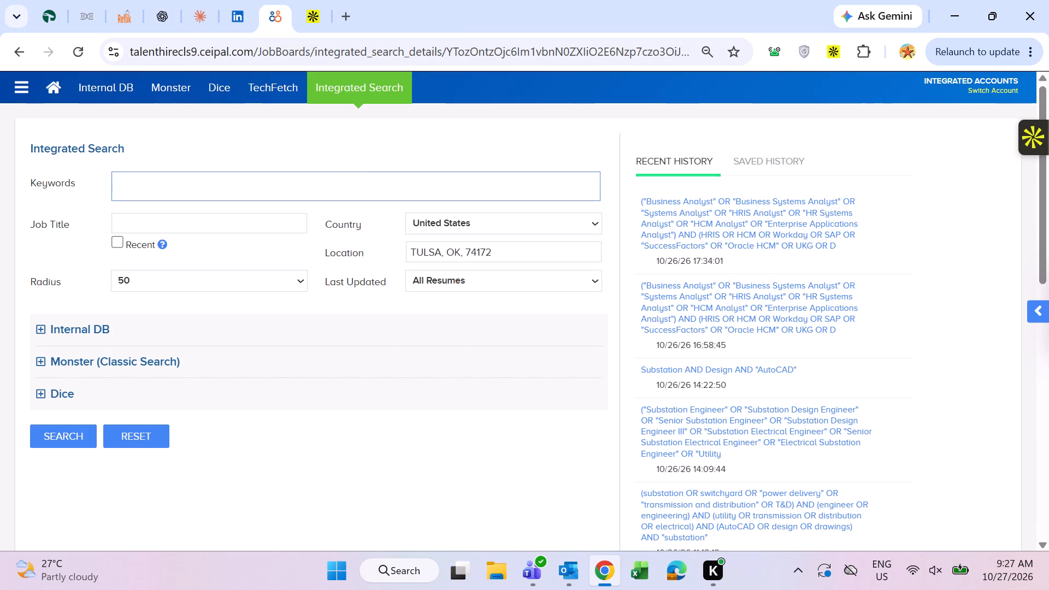
left_click(353, 199)
key("ctrl+v")
scroll(378, 187, "up", 5)
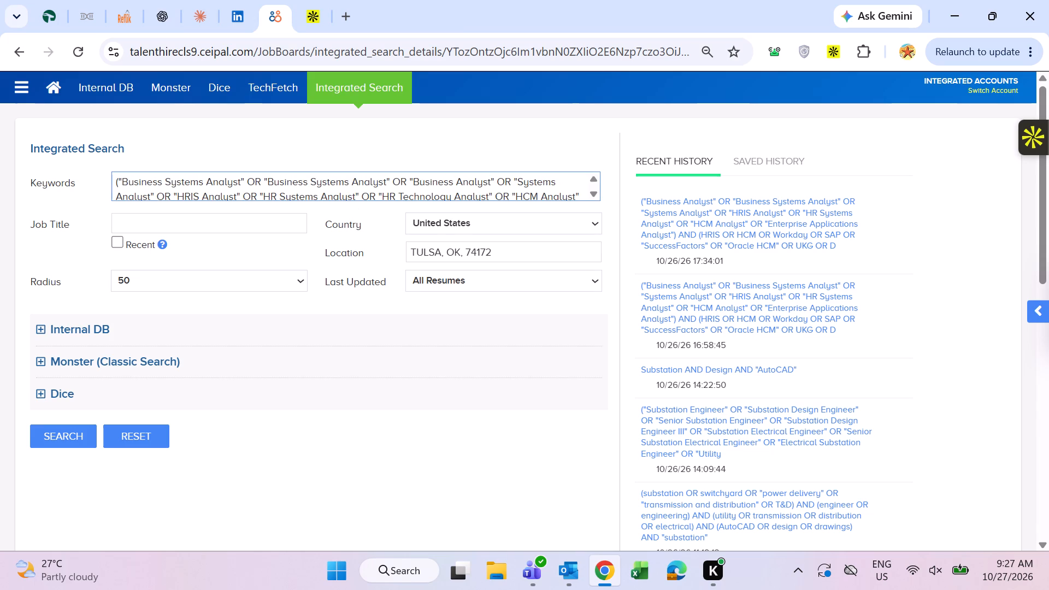
scroll(378, 187, "up", 4)
left_click(62, 429)
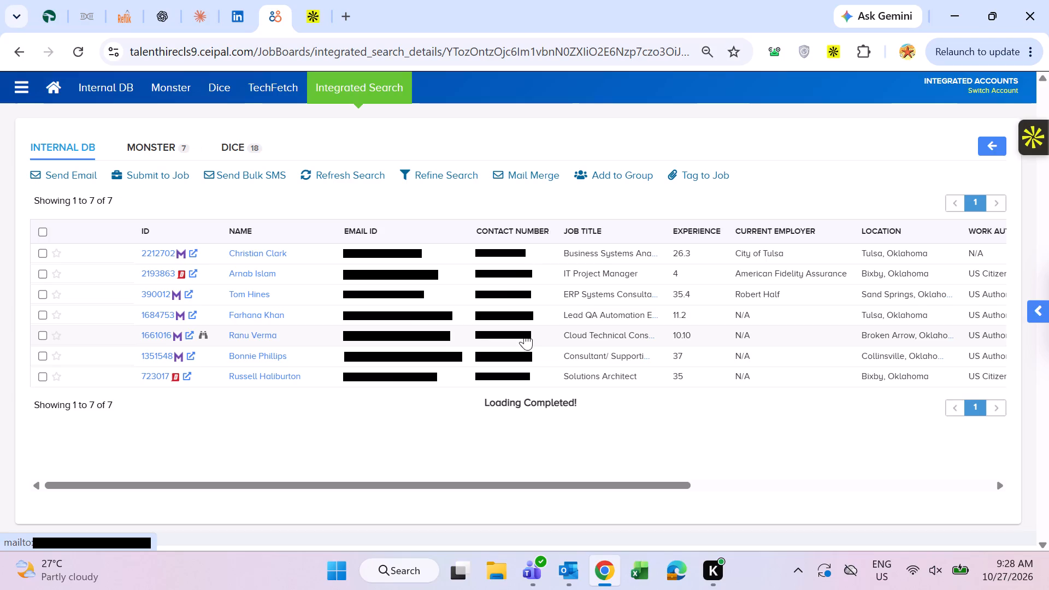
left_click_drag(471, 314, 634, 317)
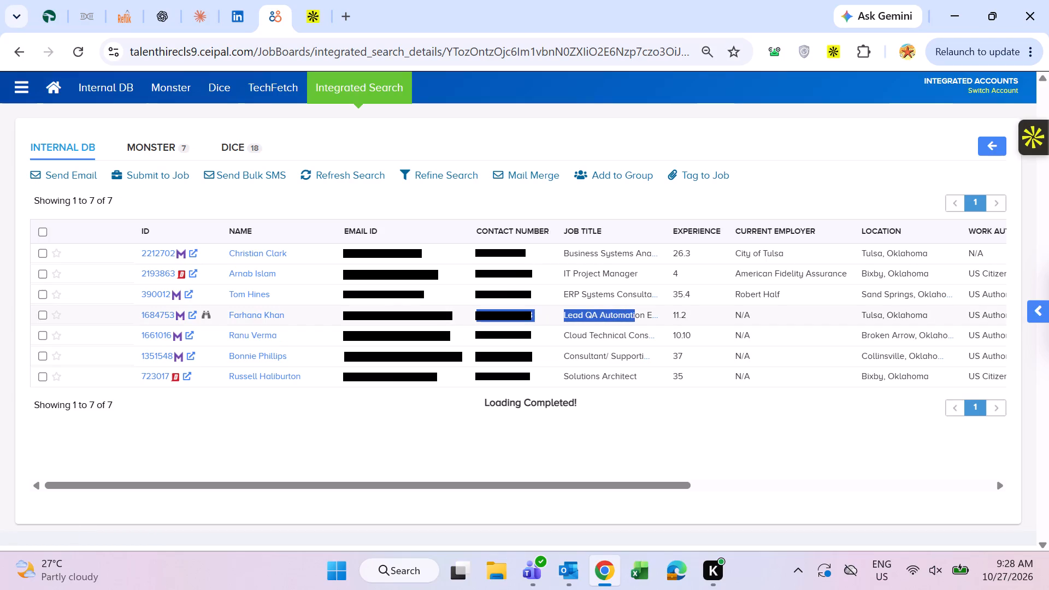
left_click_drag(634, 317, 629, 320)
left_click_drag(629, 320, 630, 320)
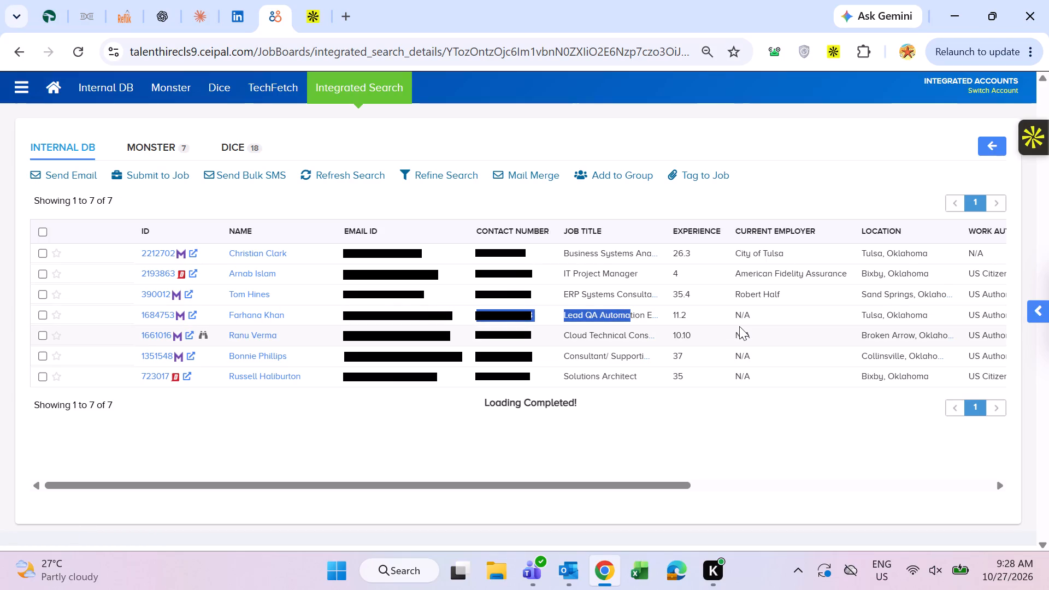
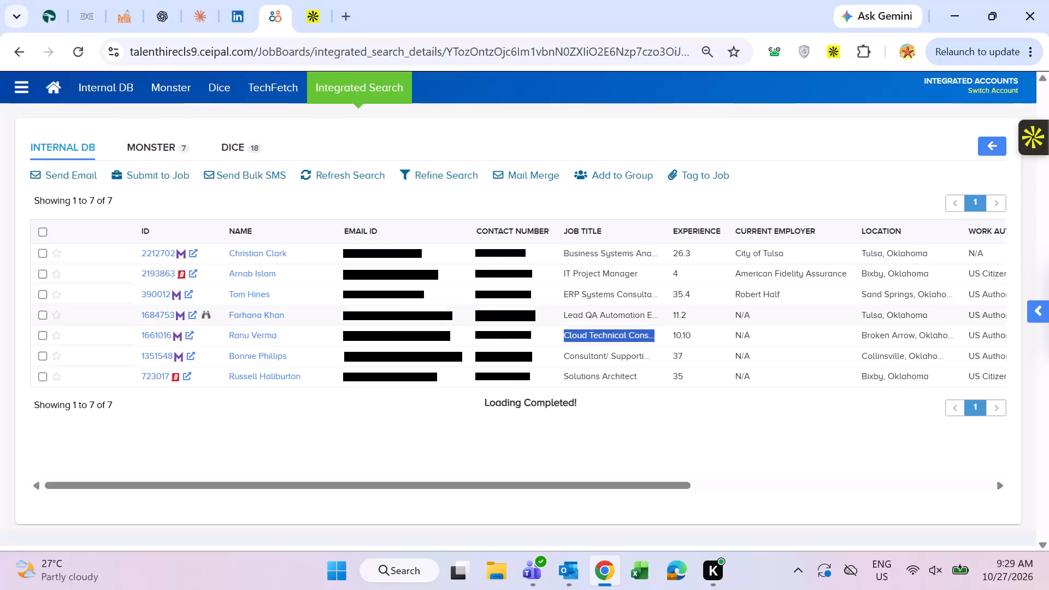
Show the Dice results of the integrated search and check the HCM Analyst candidate's job title and last-updated date.
left_click(252, 145)
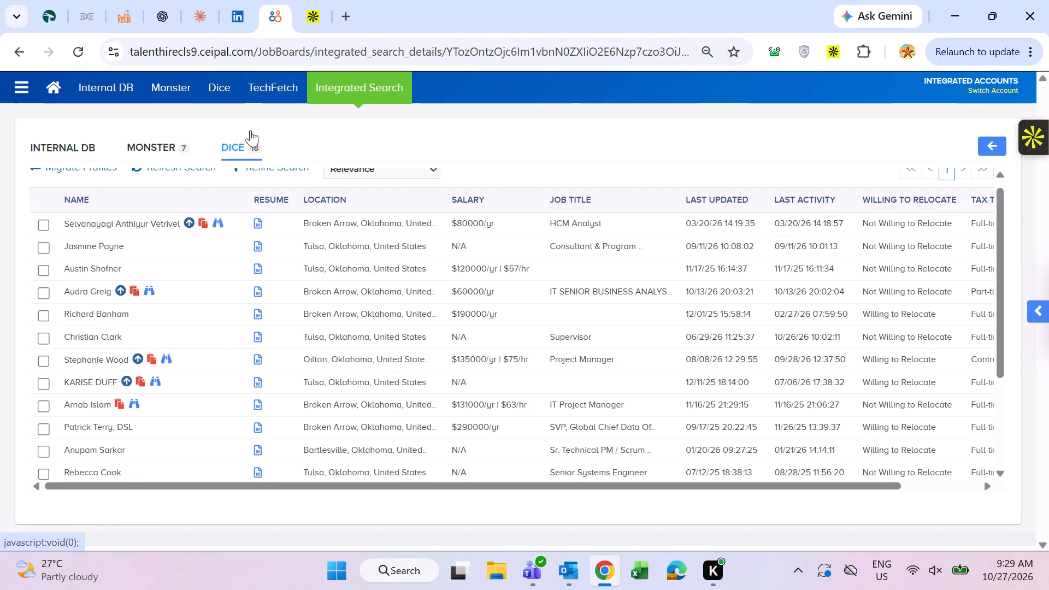
left_click(580, 219)
left_click_drag(580, 219, 715, 220)
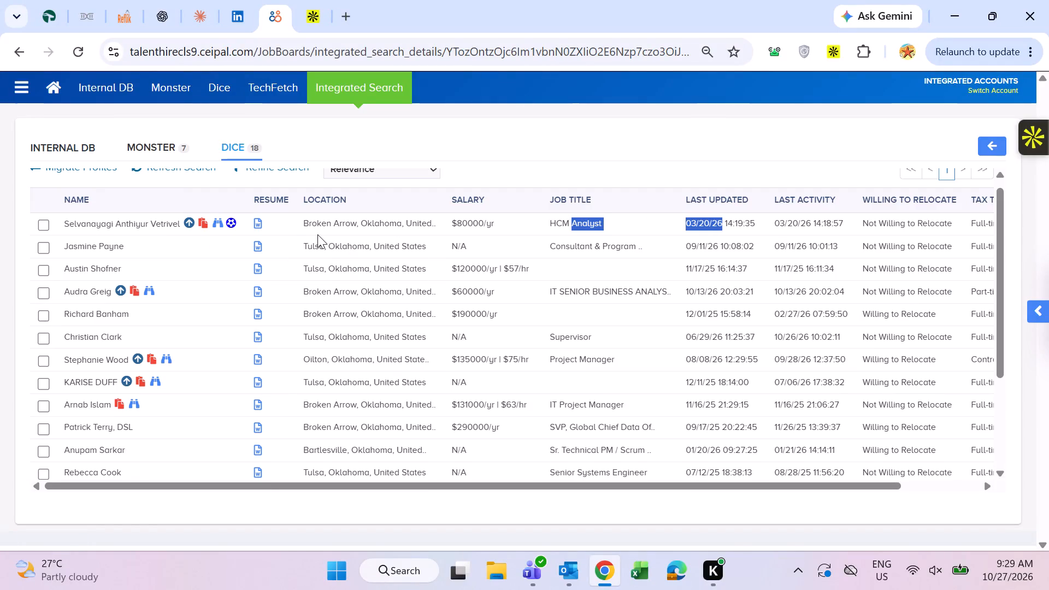
left_click(590, 226)
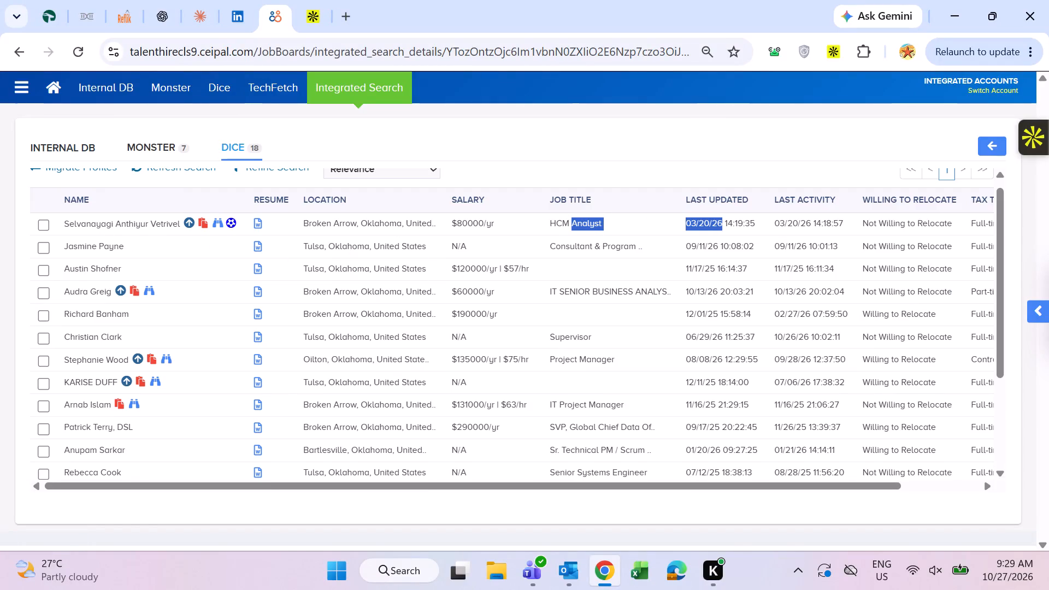
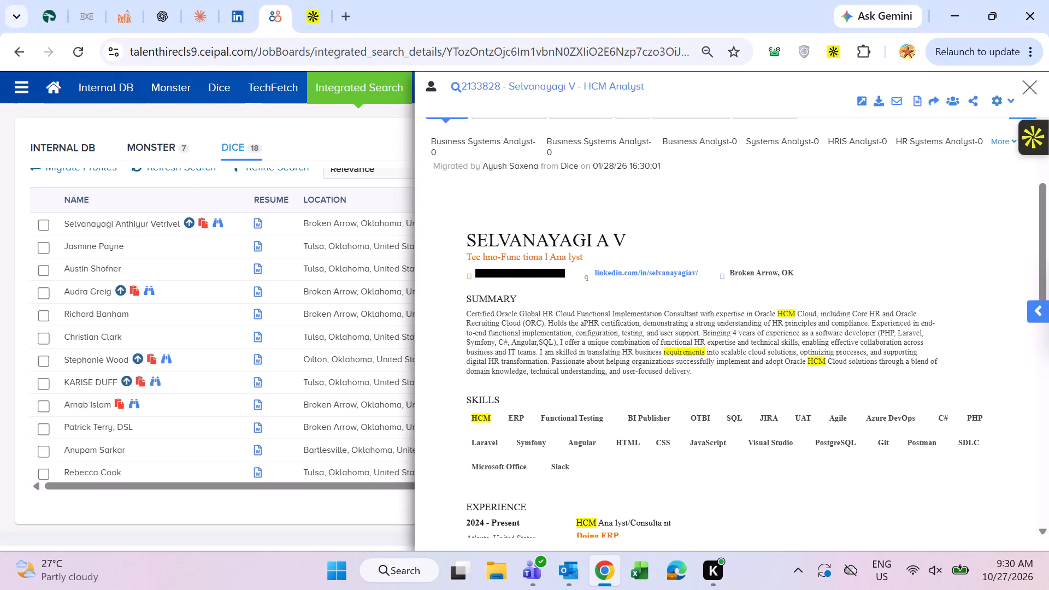
Examine the HCM Analyst applicant's resume from the Dice results, covering summary, skills, work experience, education and certifications.
triple_click(683, 346)
left_click(685, 334)
scroll(581, 361, "down", 5)
left_click_drag(594, 282, 627, 377)
left_click(630, 369)
scroll(677, 353, "up", 2)
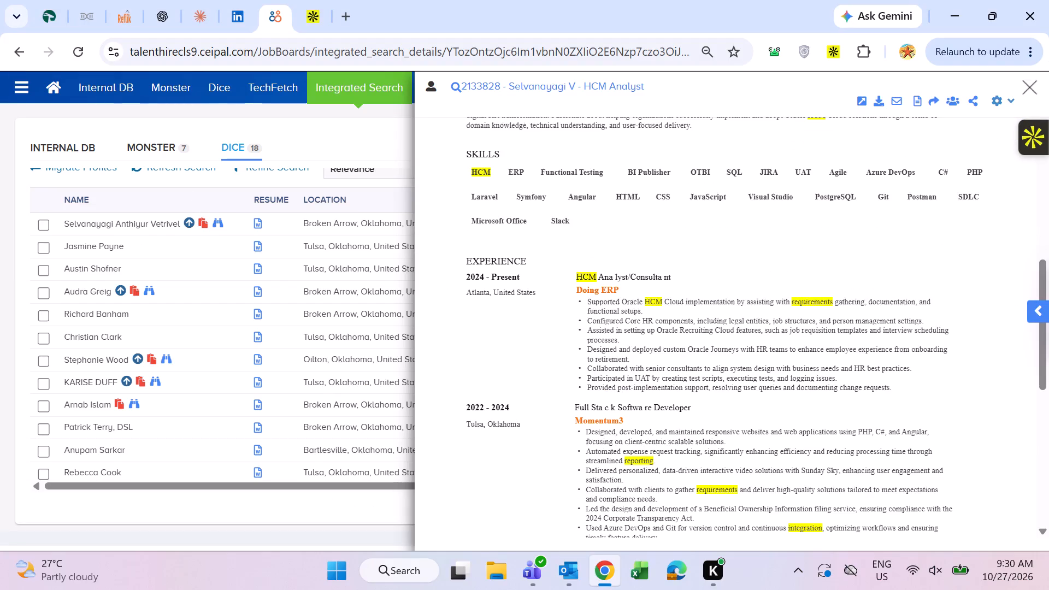
left_click_drag(586, 297, 633, 364)
left_click(660, 371)
scroll(680, 321, "down", 3)
scroll(688, 375, "down", 4)
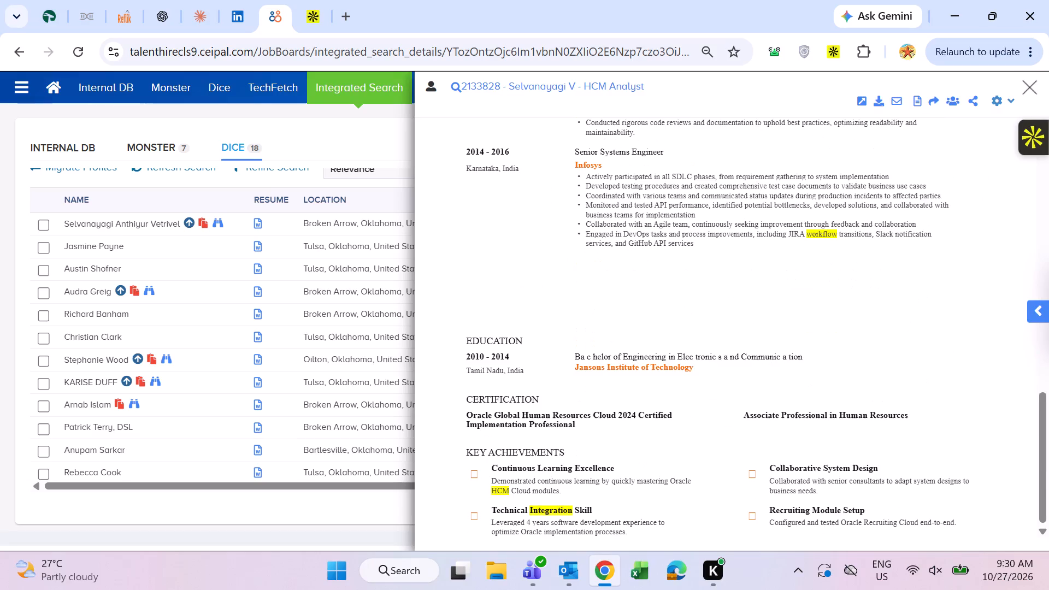
scroll(688, 352, "down", 5)
scroll(687, 293, "up", 8)
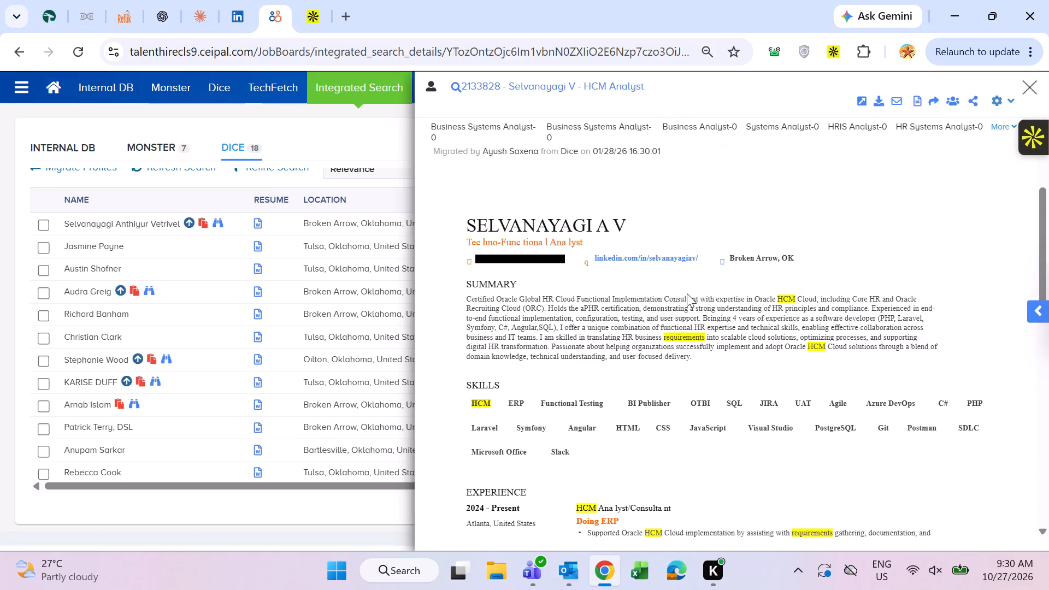
scroll(555, 350, "up", 3)
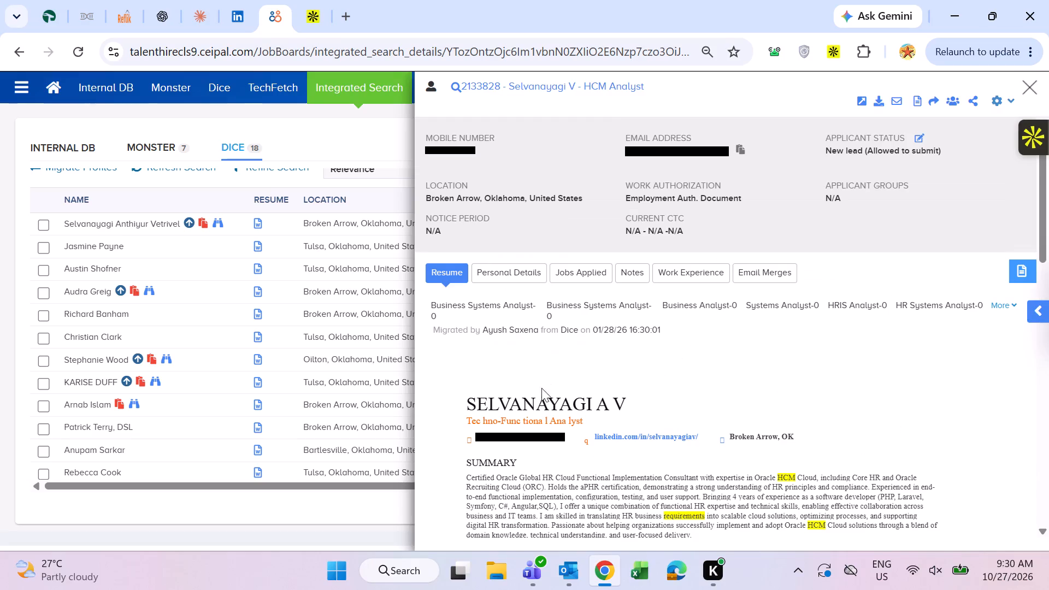
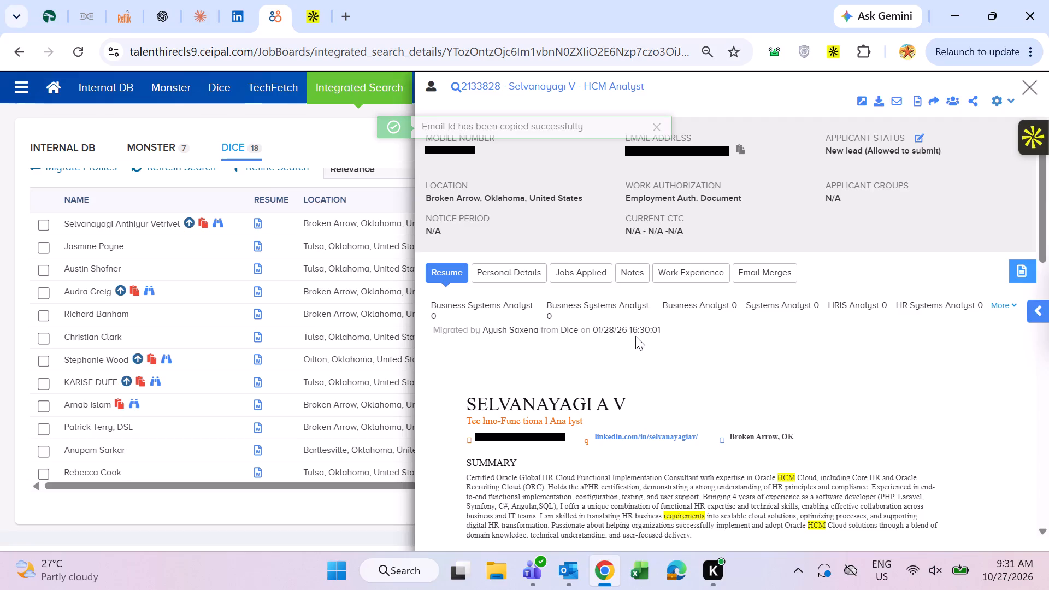
Select the candidate's name heading in the Broken Arrow HCM Analyst's resume.
triple_click(604, 396)
left_click(593, 392)
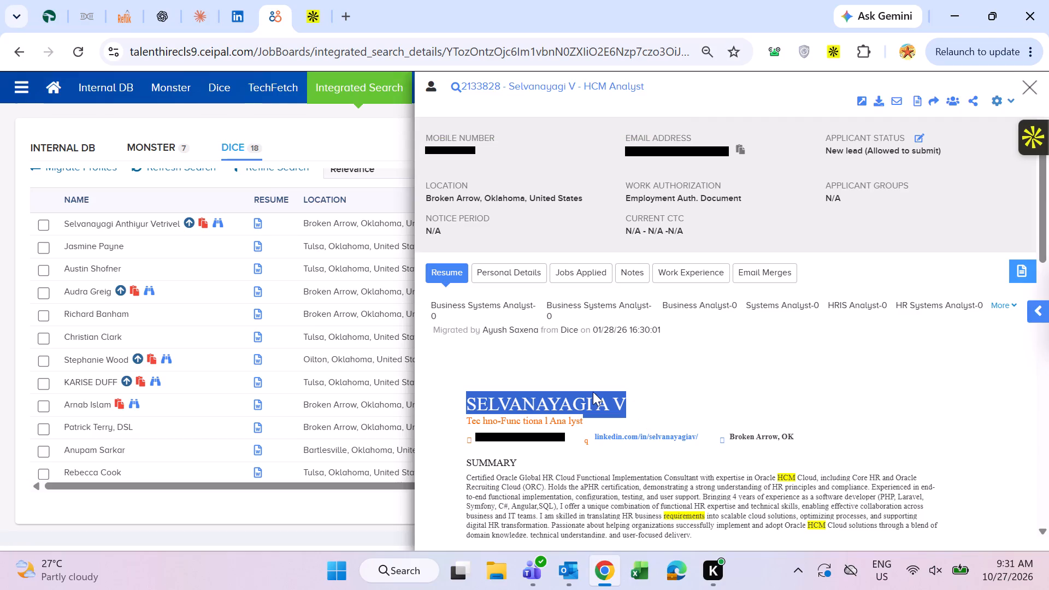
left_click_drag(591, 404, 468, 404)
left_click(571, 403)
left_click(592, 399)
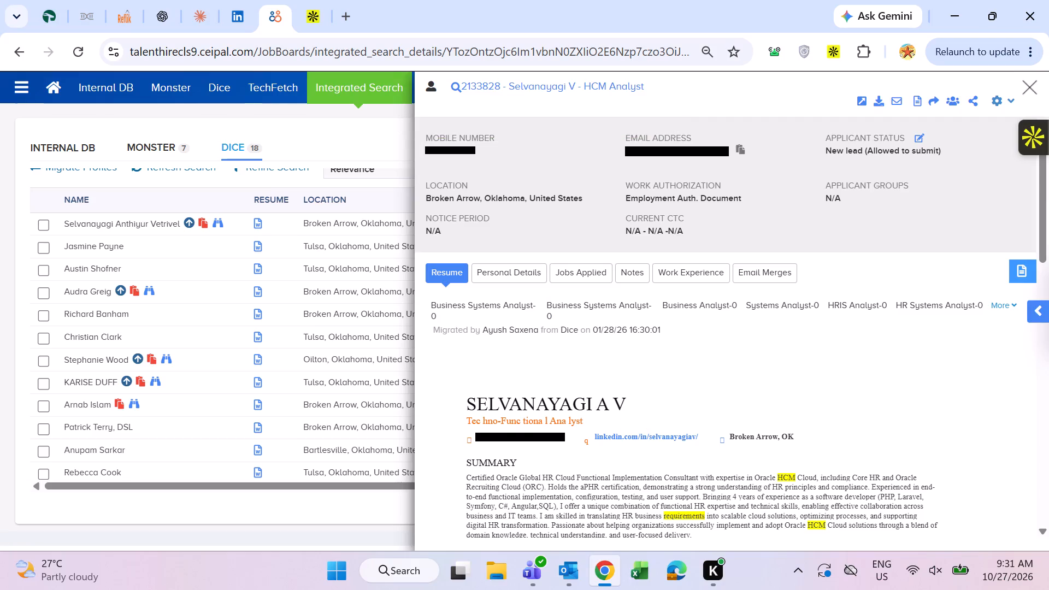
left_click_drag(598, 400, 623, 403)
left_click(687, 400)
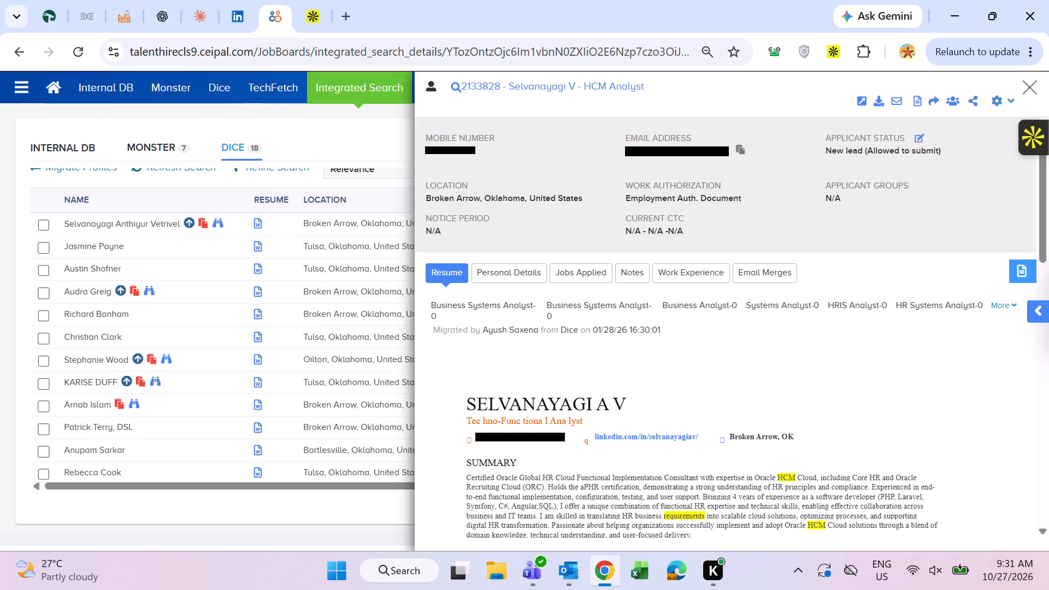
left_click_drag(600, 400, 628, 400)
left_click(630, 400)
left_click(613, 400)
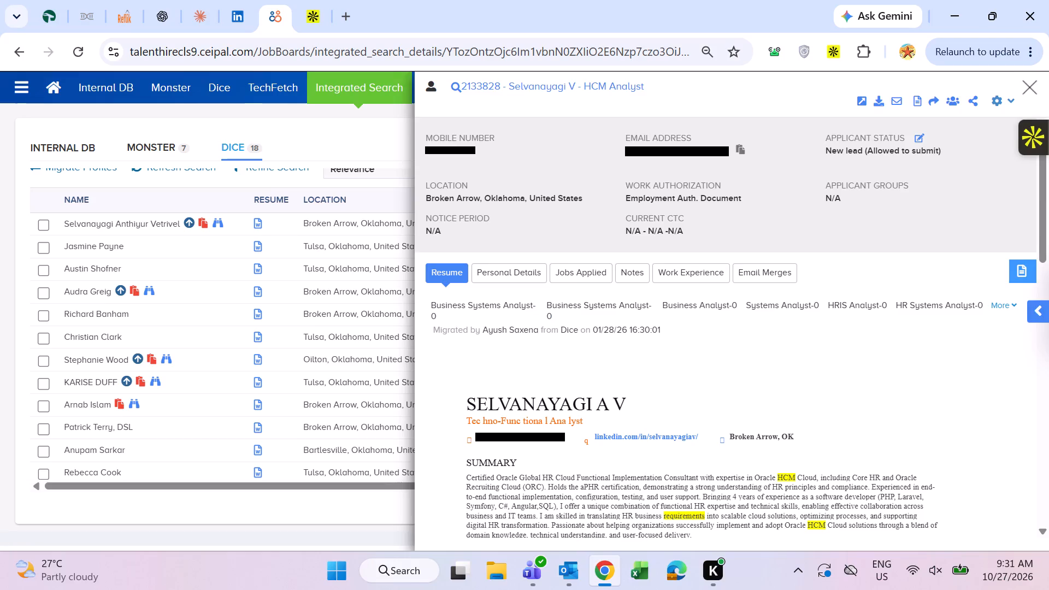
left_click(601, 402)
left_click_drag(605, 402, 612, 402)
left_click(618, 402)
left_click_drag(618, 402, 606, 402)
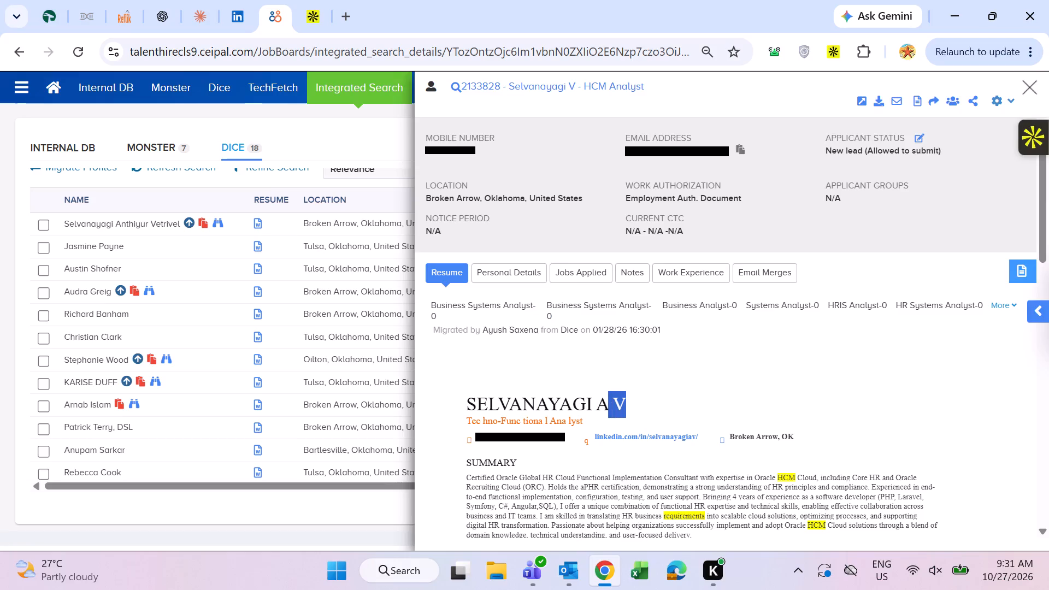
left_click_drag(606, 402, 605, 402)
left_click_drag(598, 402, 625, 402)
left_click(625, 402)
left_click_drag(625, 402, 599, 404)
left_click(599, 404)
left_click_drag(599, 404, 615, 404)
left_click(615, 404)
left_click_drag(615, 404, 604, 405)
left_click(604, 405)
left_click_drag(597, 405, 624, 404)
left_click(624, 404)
Examine the resume of the Broken Arrow HCM Analyst applicant in the quick view from the Dice results.
scroll(656, 388, "down", 1)
left_click_drag(628, 366, 655, 410)
left_click(709, 410)
scroll(713, 410, "up", 5)
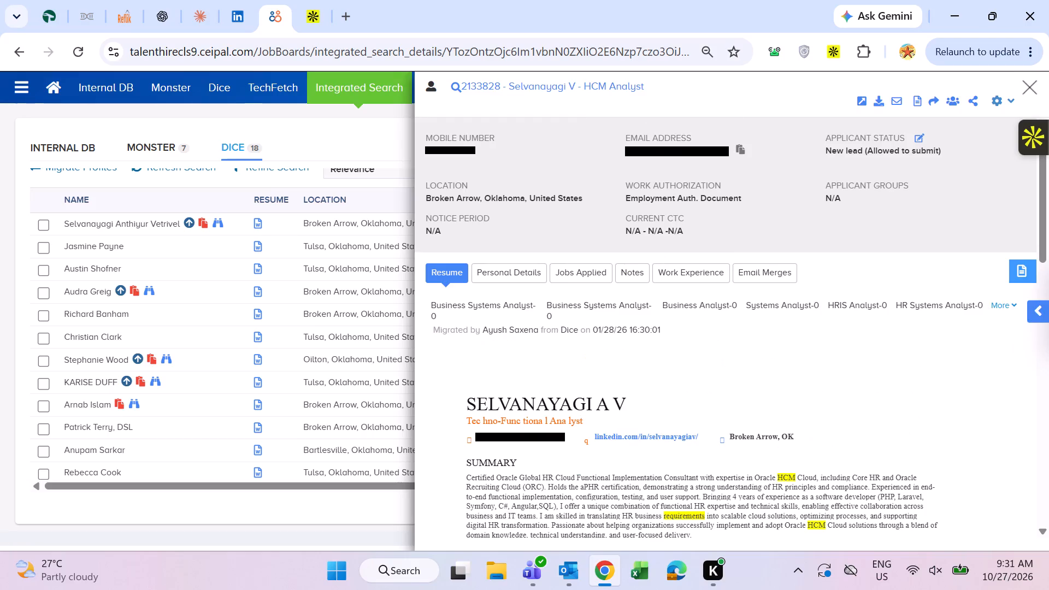
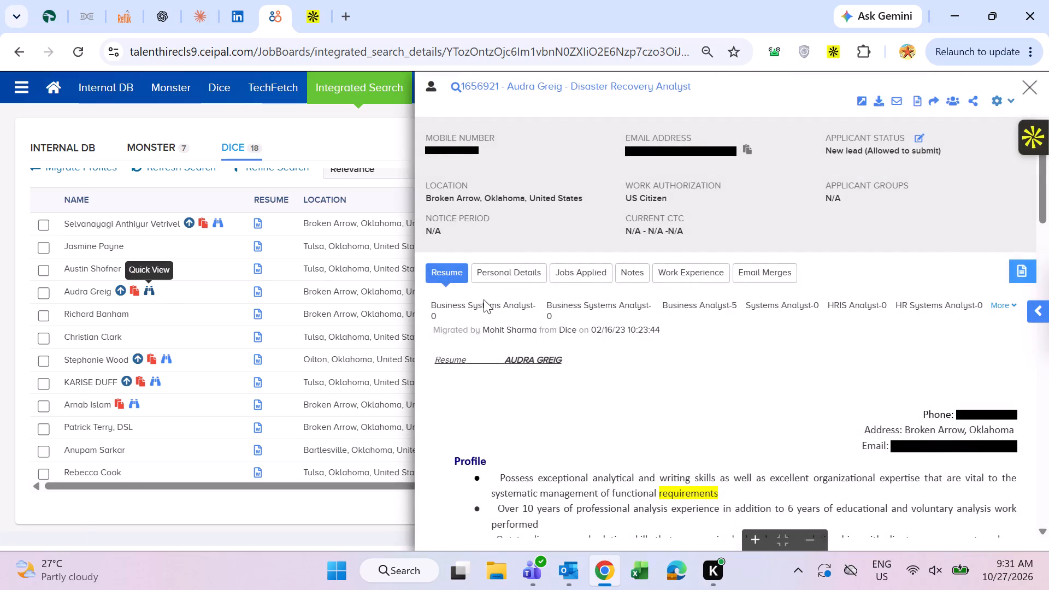
scroll(567, 357, "down", 4)
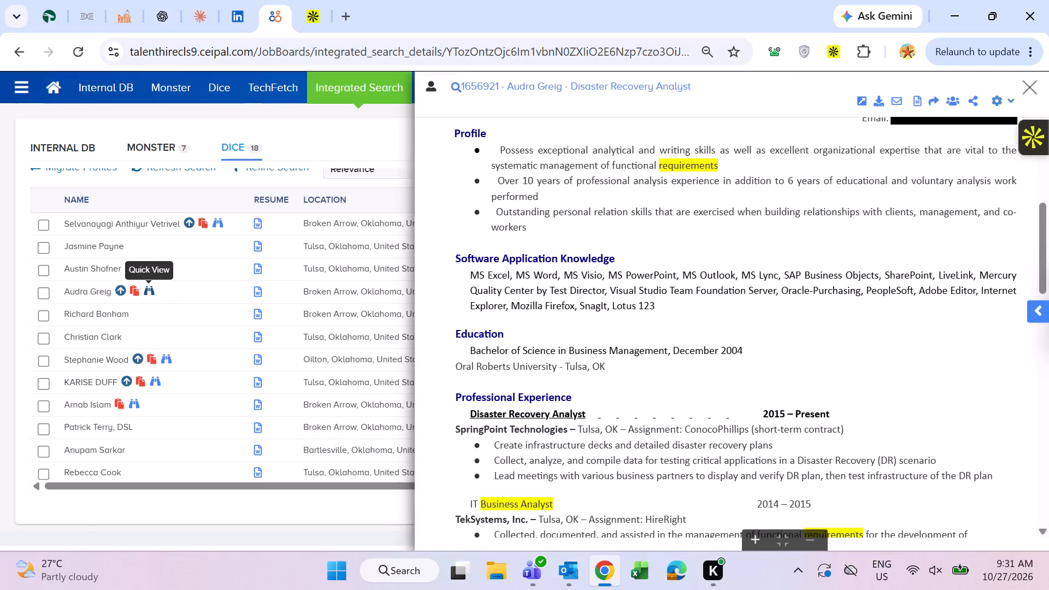
left_click_drag(722, 164, 751, 269)
scroll(751, 269, "up", 4)
left_click(731, 409)
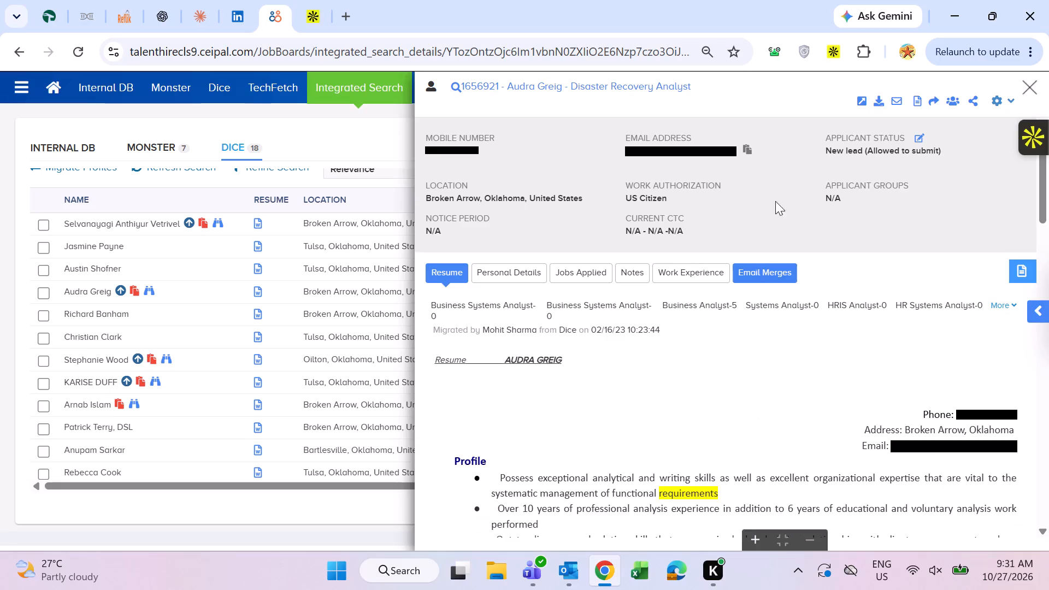
Copy the applicant's email address from the Disaster Recovery Analyst quick view.
left_click(746, 147)
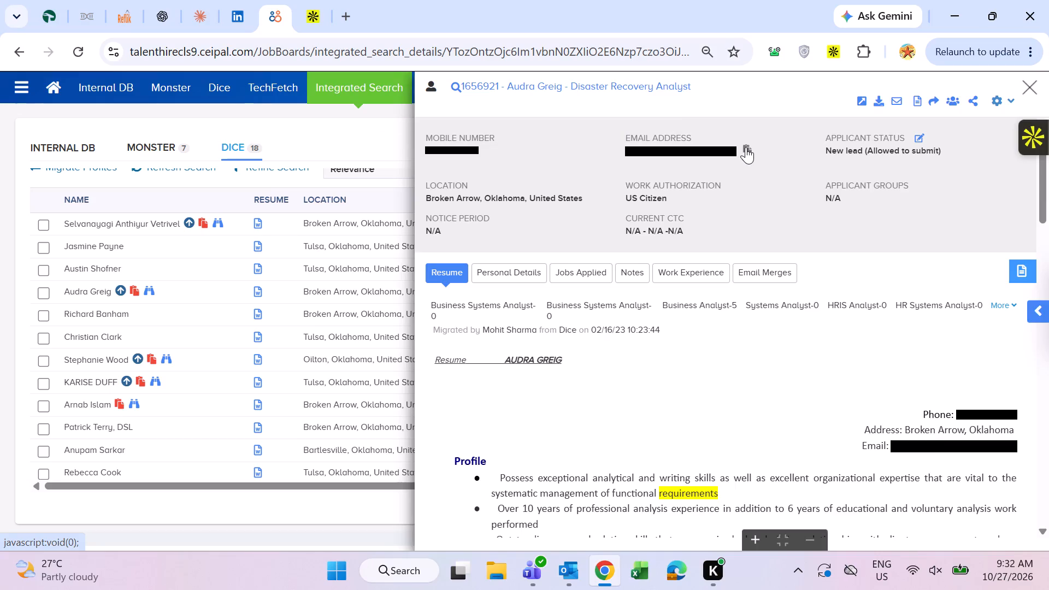
Switch to Reflik and review the required skills, including the HR technology experience, for the Williams Systems Analyst 2 job in Tulsa.
left_click(121, 3)
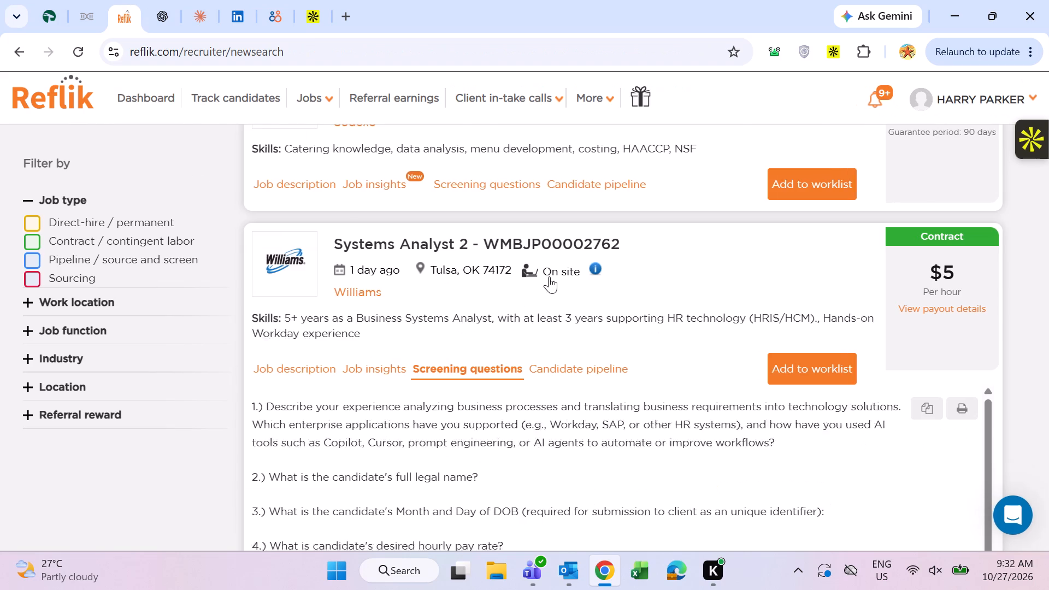
scroll(585, 272, "up", 4)
scroll(585, 272, "down", 4)
scroll(585, 272, "up", 1)
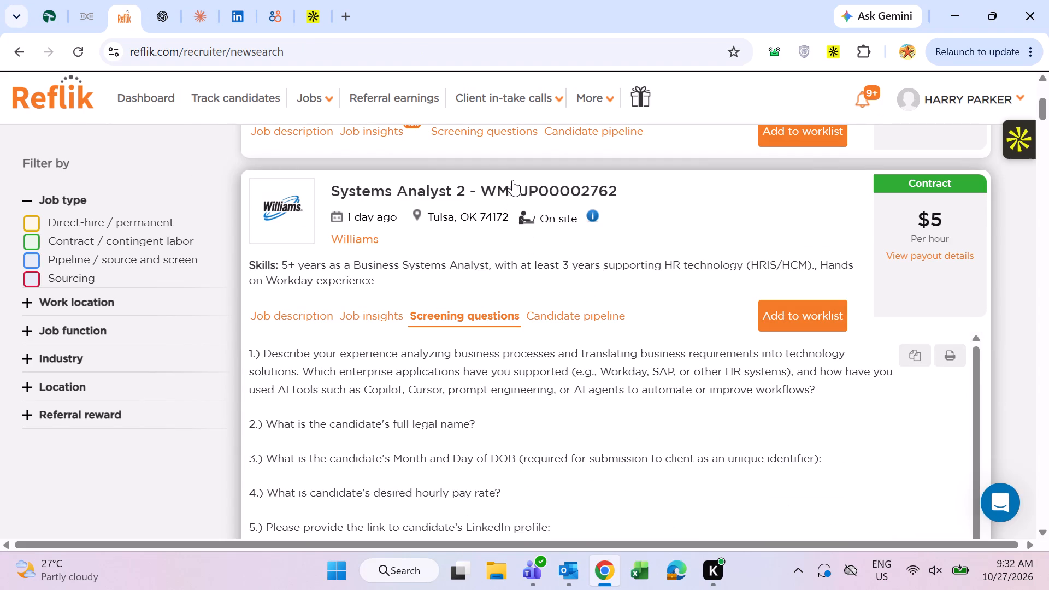
left_click_drag(494, 259, 600, 266)
left_click(646, 266)
left_click_drag(646, 266, 721, 264)
left_click(721, 264)
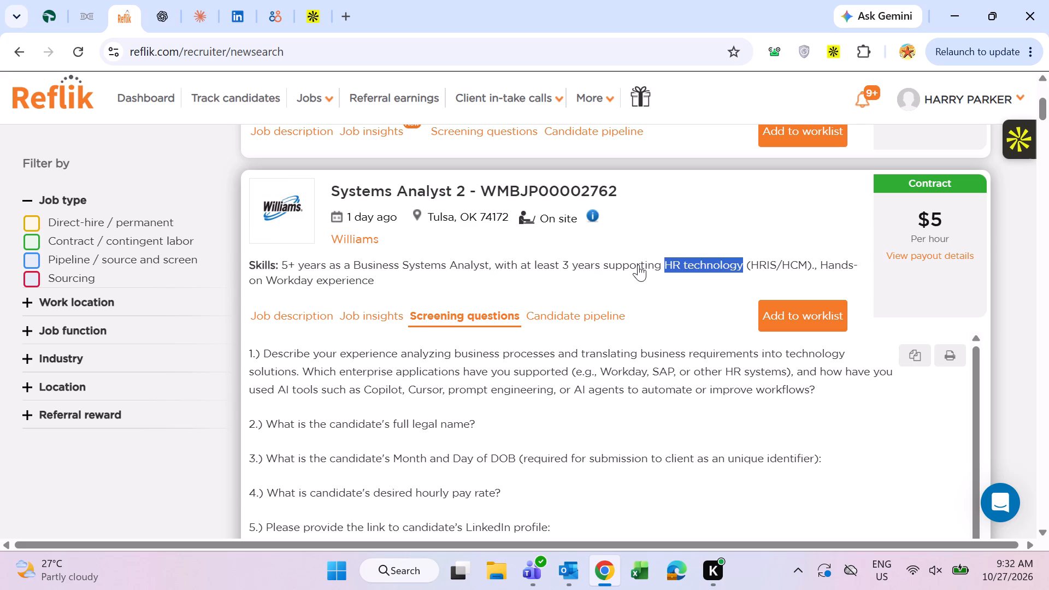
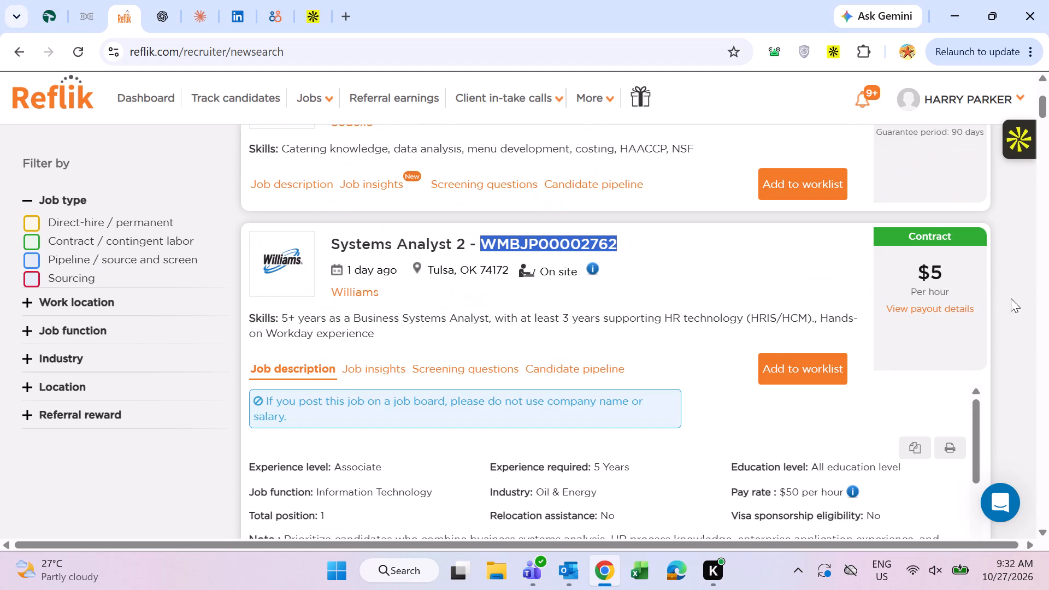
Close the Williams Systems Analyst 2 job description and reread the job's title, location, business systems analyst and HR support requirements.
left_click(1023, 298)
left_click(558, 239)
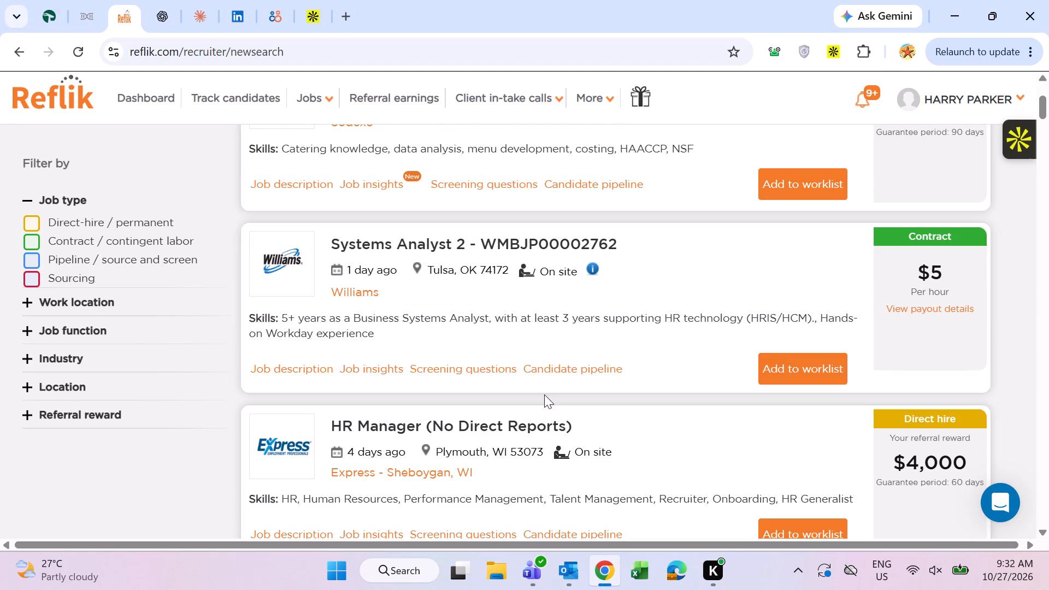
left_click_drag(355, 316, 412, 316)
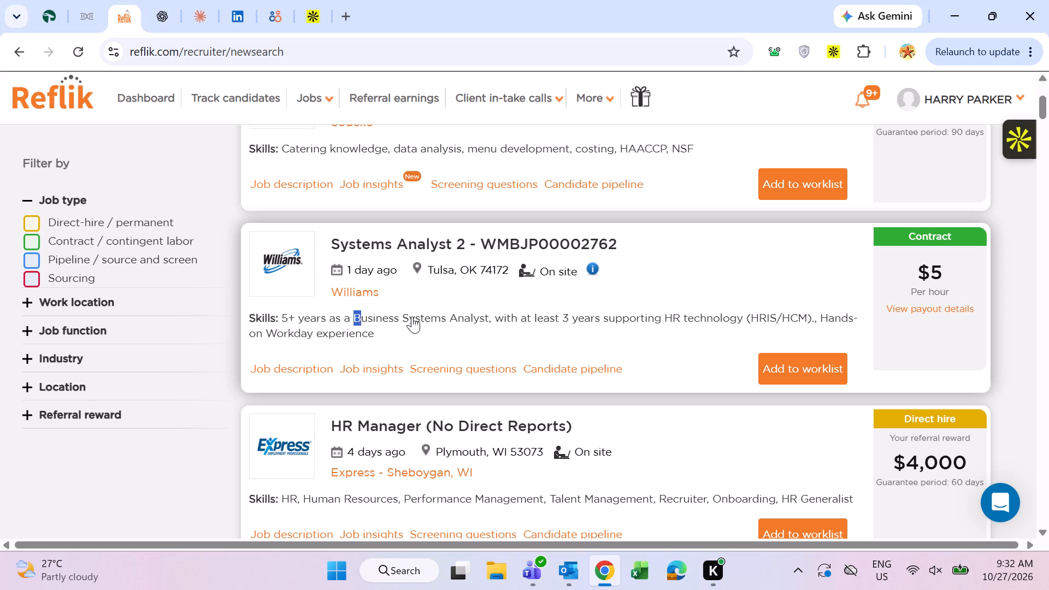
left_click_drag(412, 316, 487, 316)
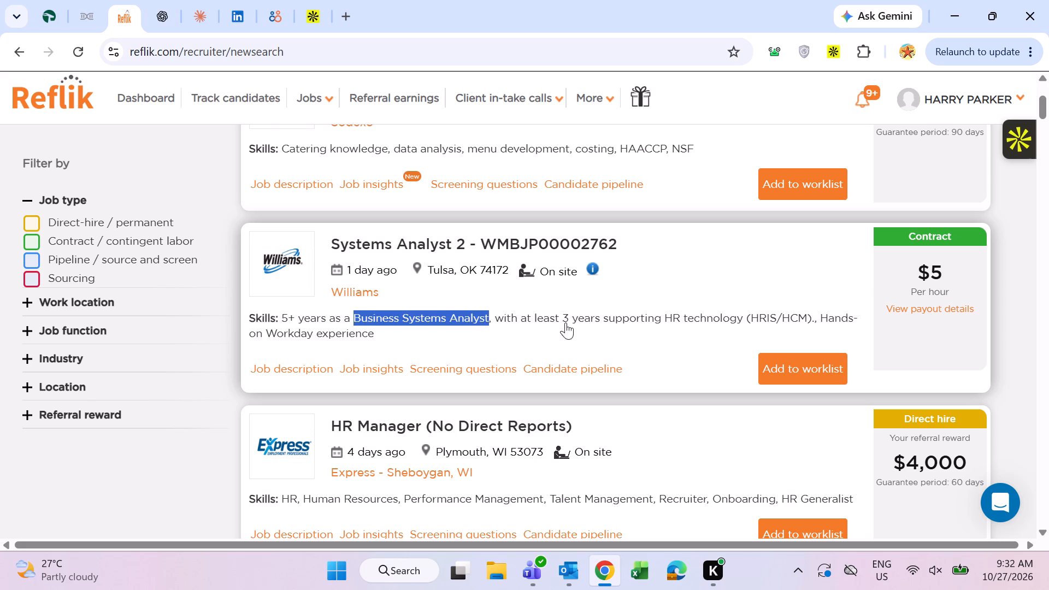
left_click_drag(562, 320, 683, 324, "ctrl")
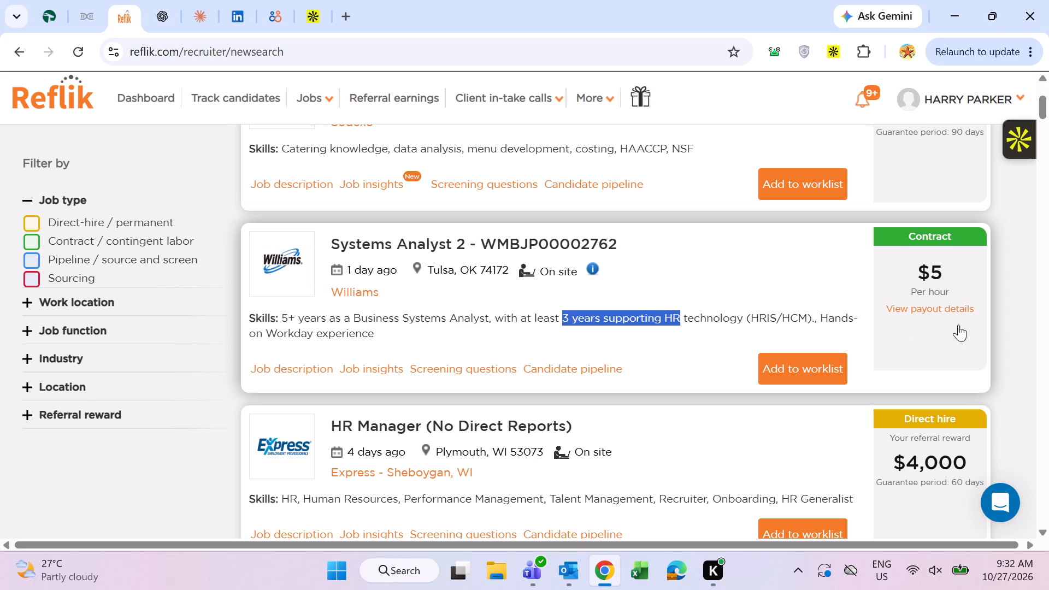
left_click(1019, 316)
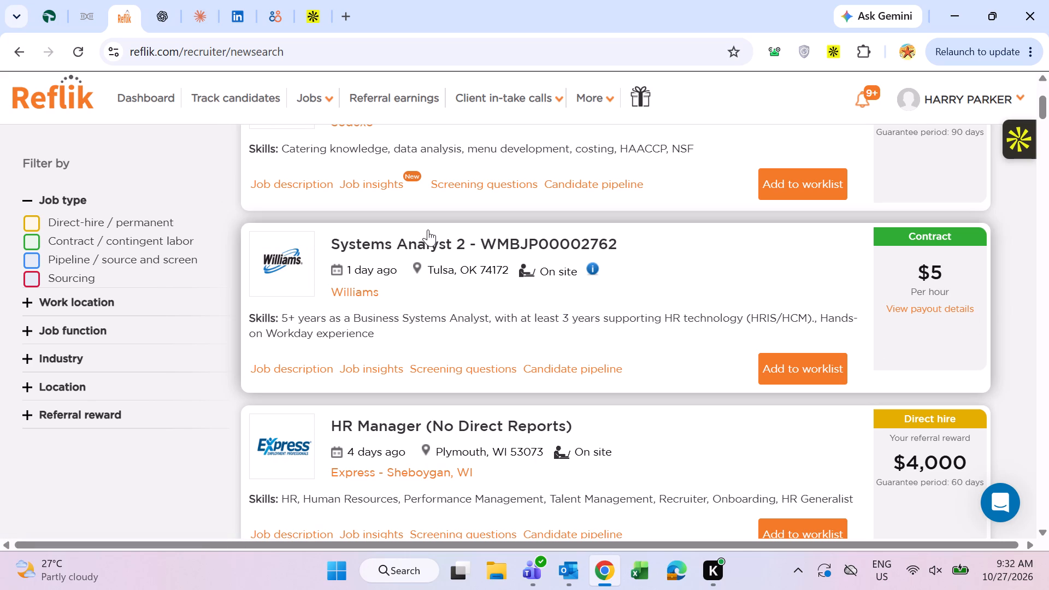
left_click_drag(327, 240, 688, 294)
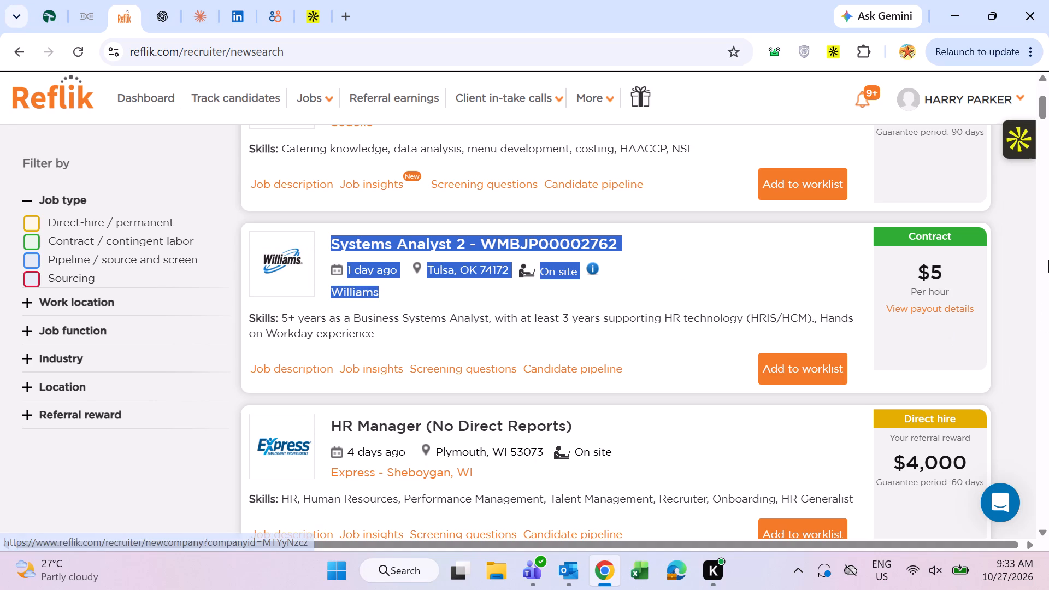
left_click(1012, 253)
scroll(0, 19, "up", 1)
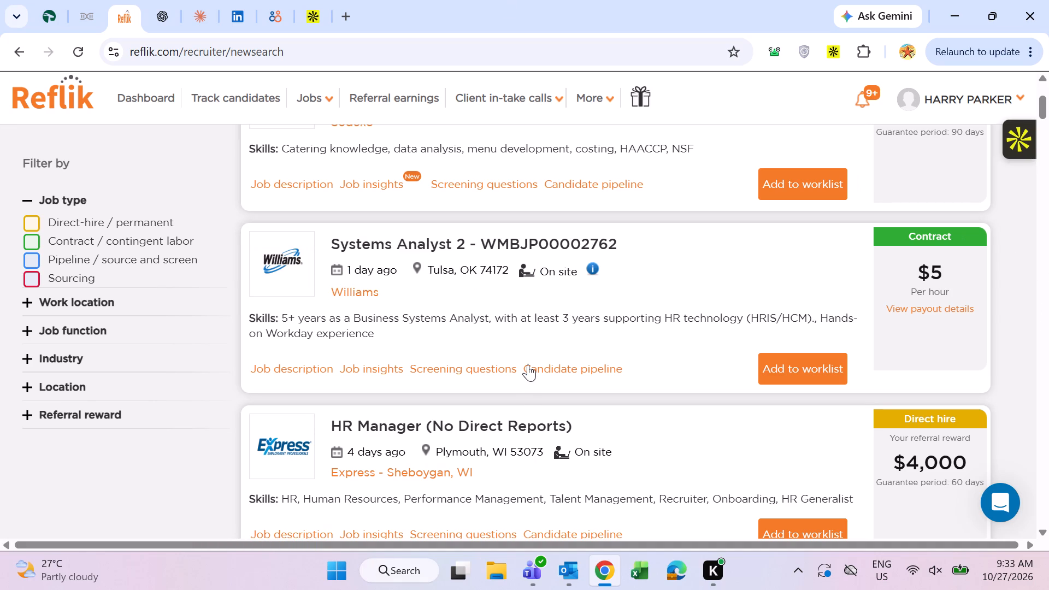
left_click_drag(447, 318, 504, 318)
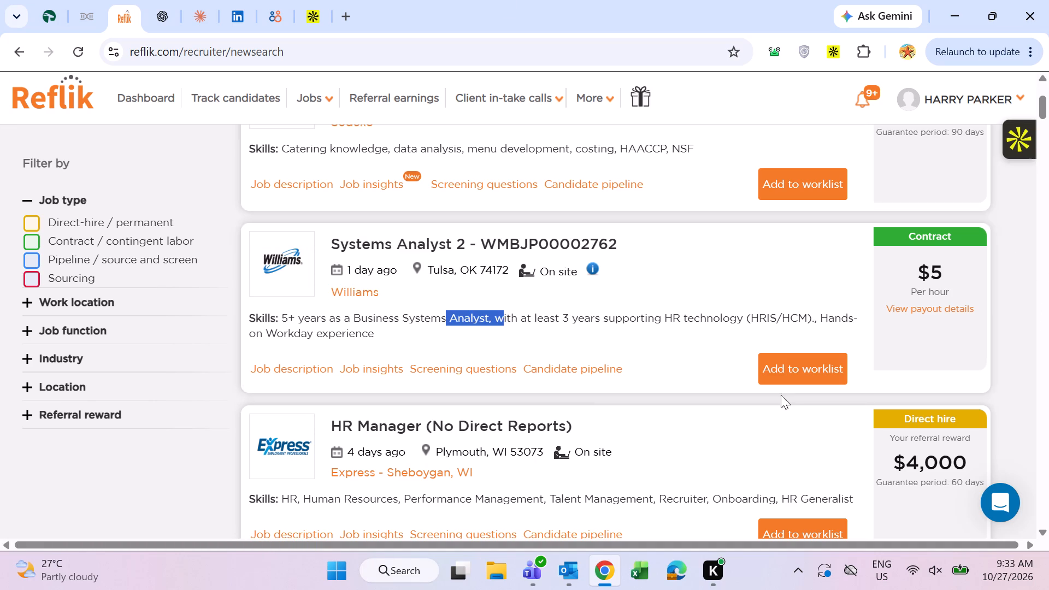
left_click(1009, 286)
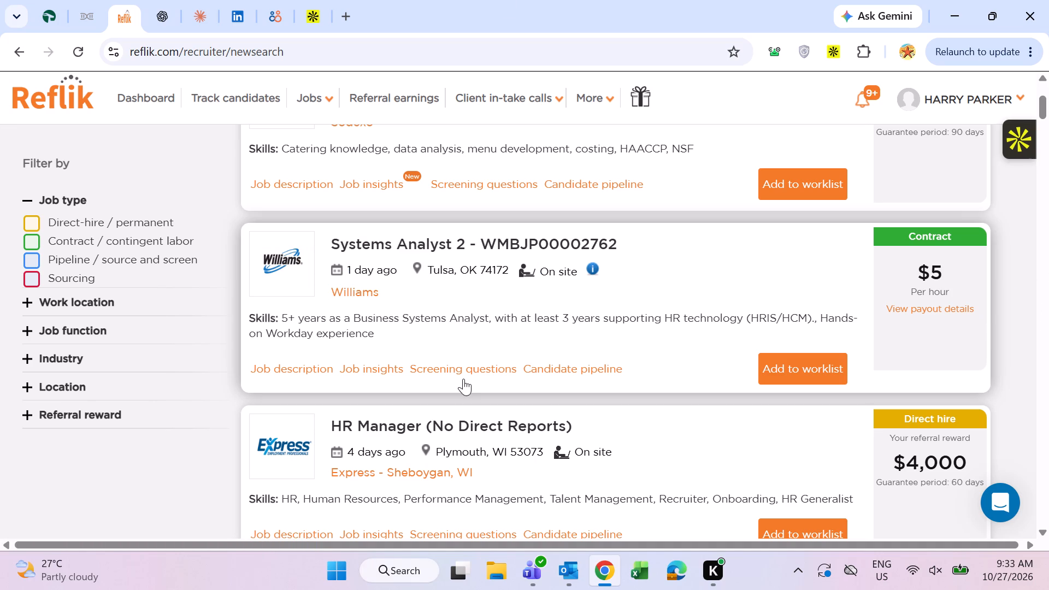
Check the candidate pipeline, job insights and job description of the Williams Systems Analyst 2 job.
left_click(567, 362)
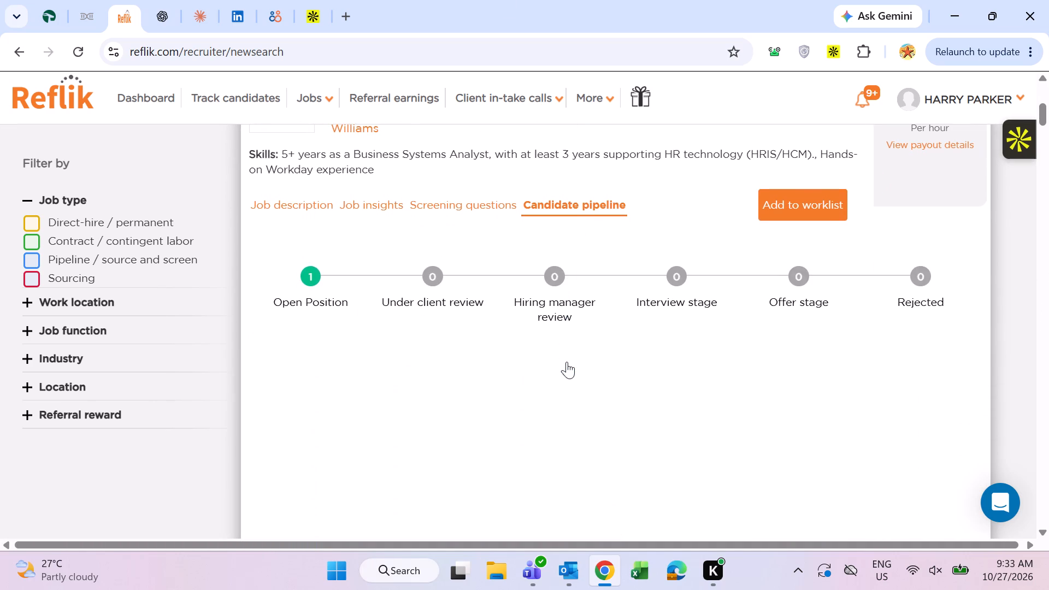
scroll(567, 362, "up", 1)
left_click(373, 287)
scroll(376, 286, "up", 3)
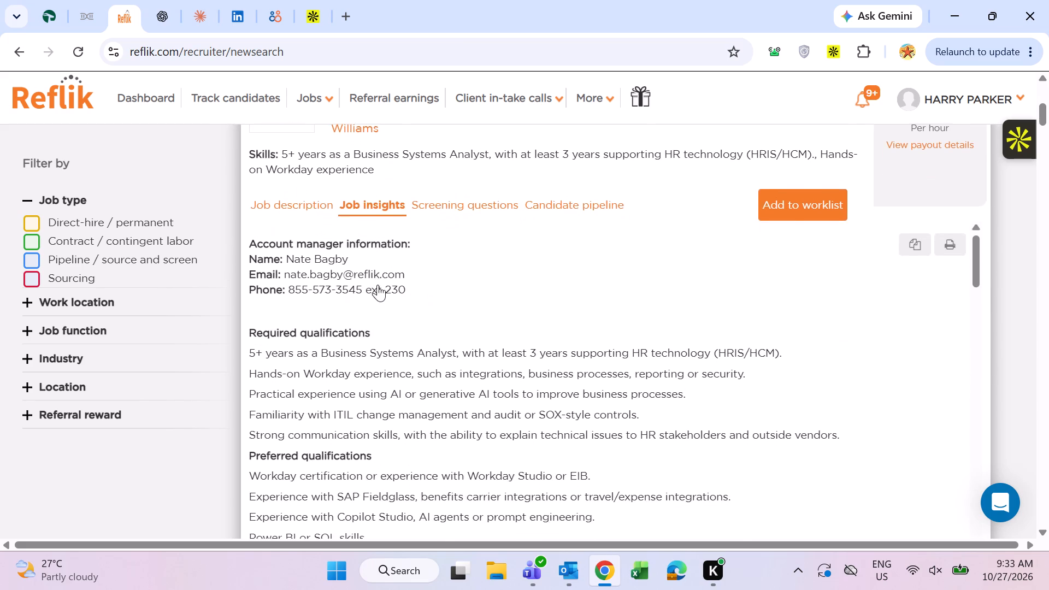
scroll(423, 280, "up", 2)
left_click(419, 246)
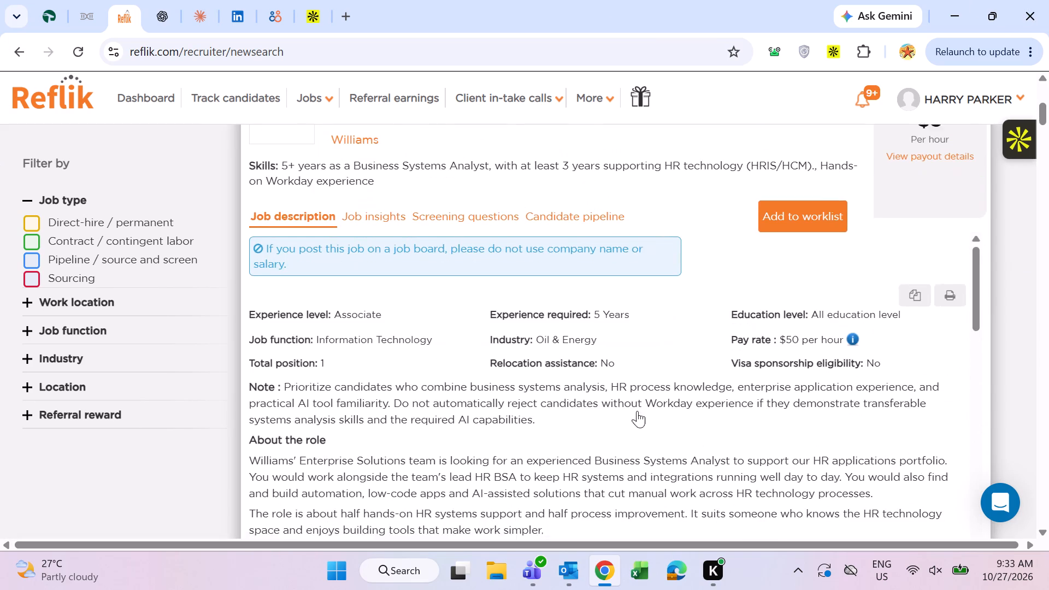
scroll(470, 332, "up", 3)
left_click(420, 319)
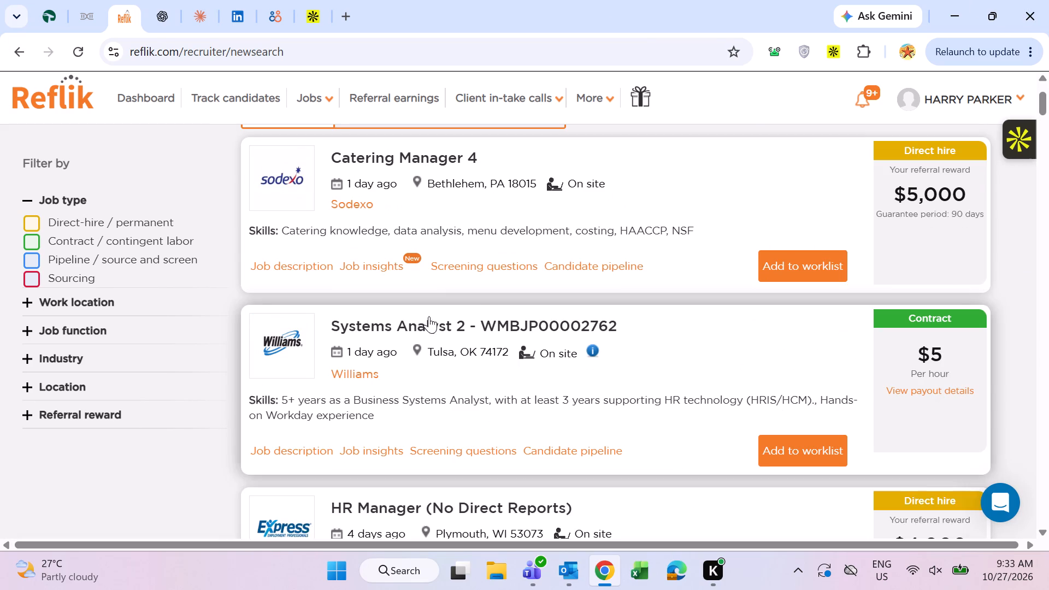
View the salary information in the job description of Sodexo's Catering Manager 4 job in Bethlehem, PA.
scroll(482, 298, "up", 3)
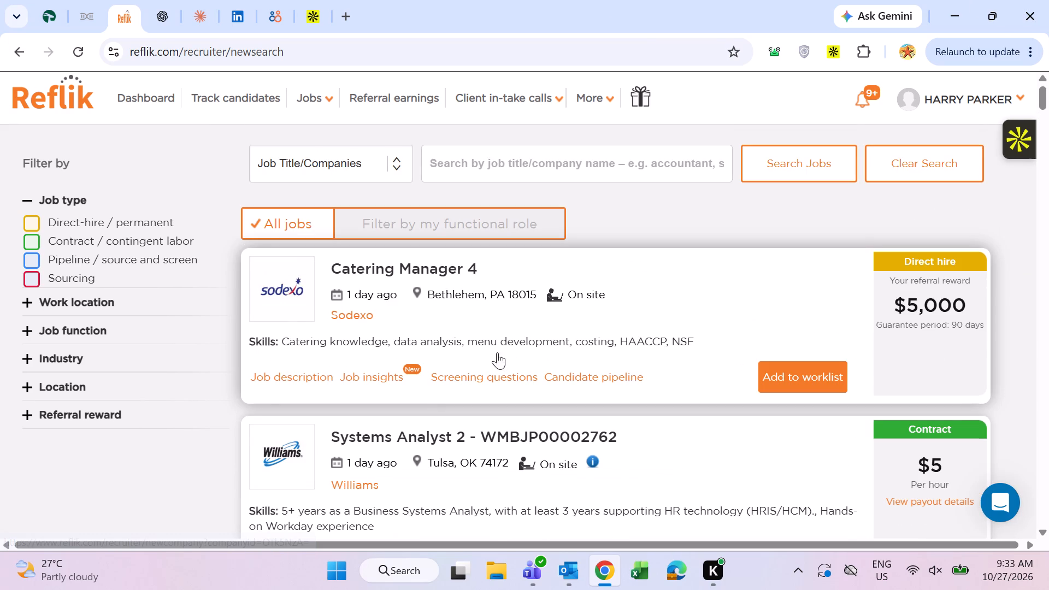
left_click(287, 377)
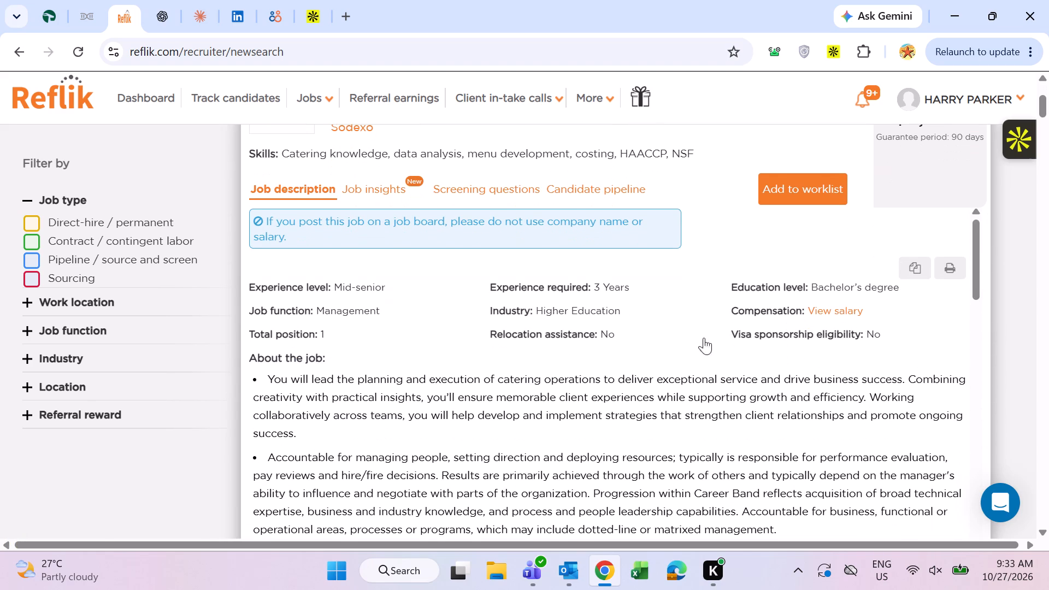
left_click(821, 311)
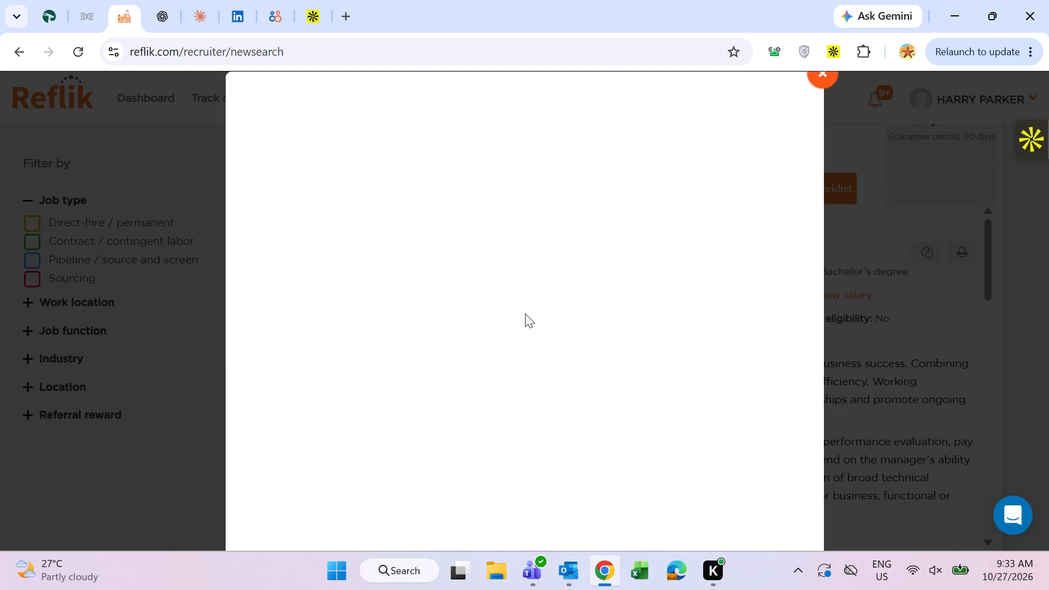
left_click(445, 361)
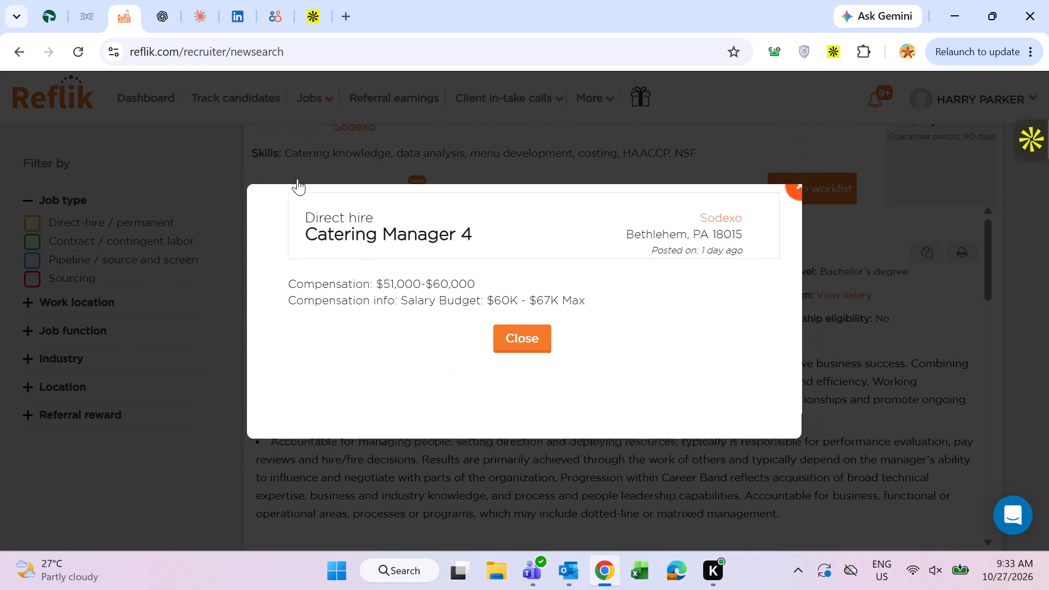
left_click(508, 345)
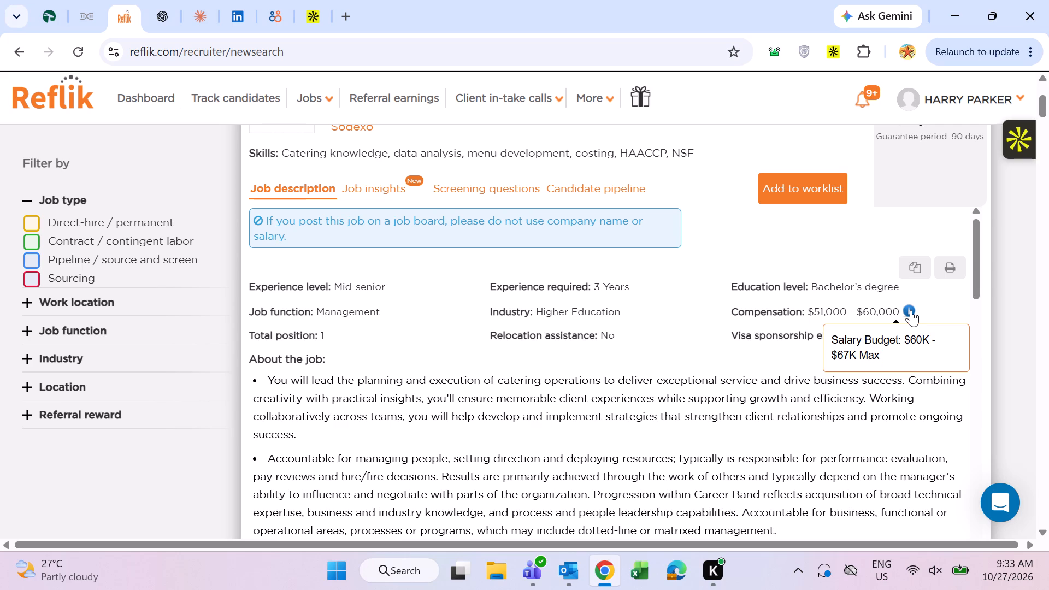
Read the Catering Manager 4 job description, focusing on the education, management and related experience requirements.
left_click_drag(521, 374, 634, 415)
left_click(662, 409)
scroll(596, 341, "down", 2)
scroll(429, 324, "down", 3)
scroll(511, 312, "down", 9)
scroll(514, 337, "up", 5)
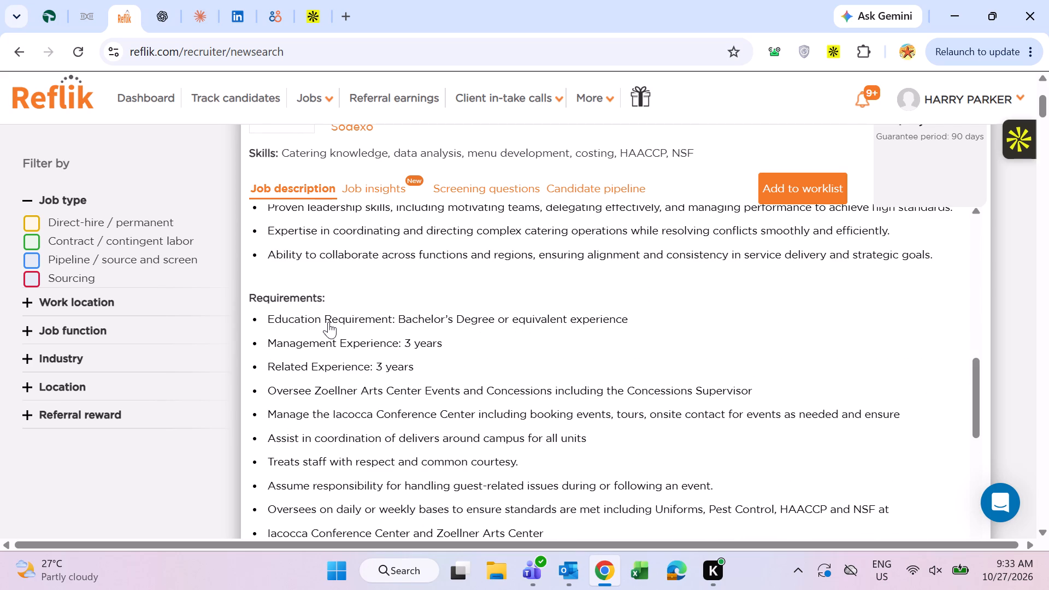
left_click(422, 317)
left_click_drag(422, 317, 608, 314)
left_click(596, 334)
left_click(361, 345)
left_click_drag(361, 345, 416, 367)
left_click(452, 367)
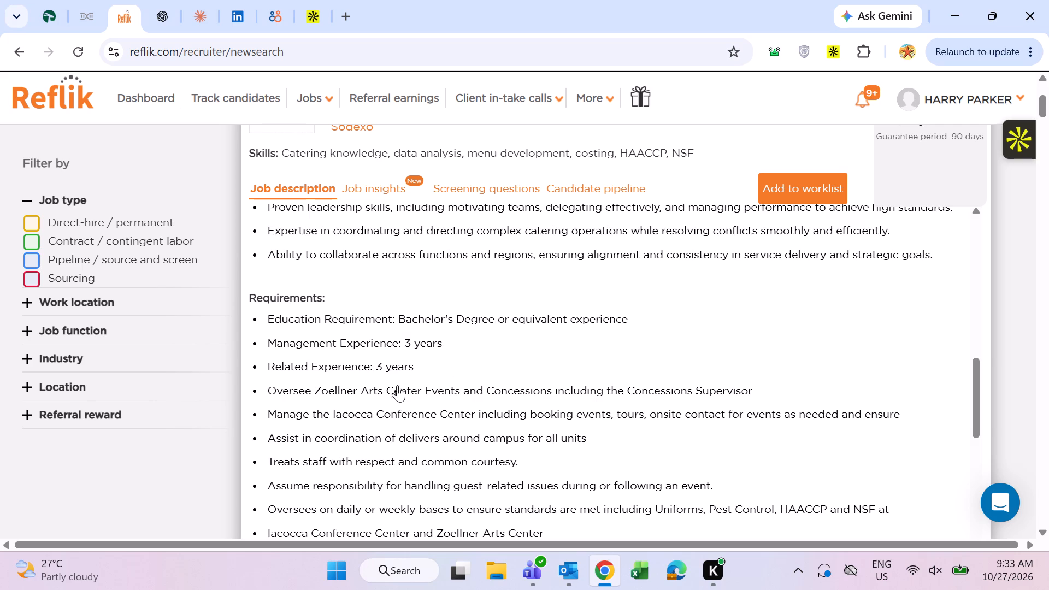
left_click(396, 392)
left_click_drag(396, 392, 282, 337)
left_click(549, 371)
scroll(549, 371, "up", 3)
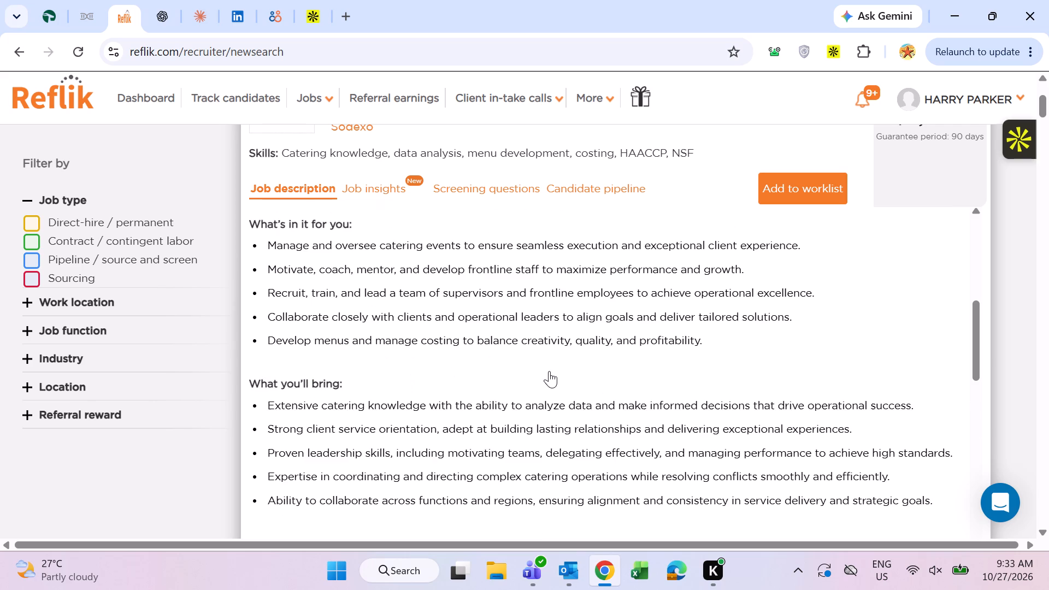
scroll(517, 361, "up", 4)
scroll(582, 359, "up", 3)
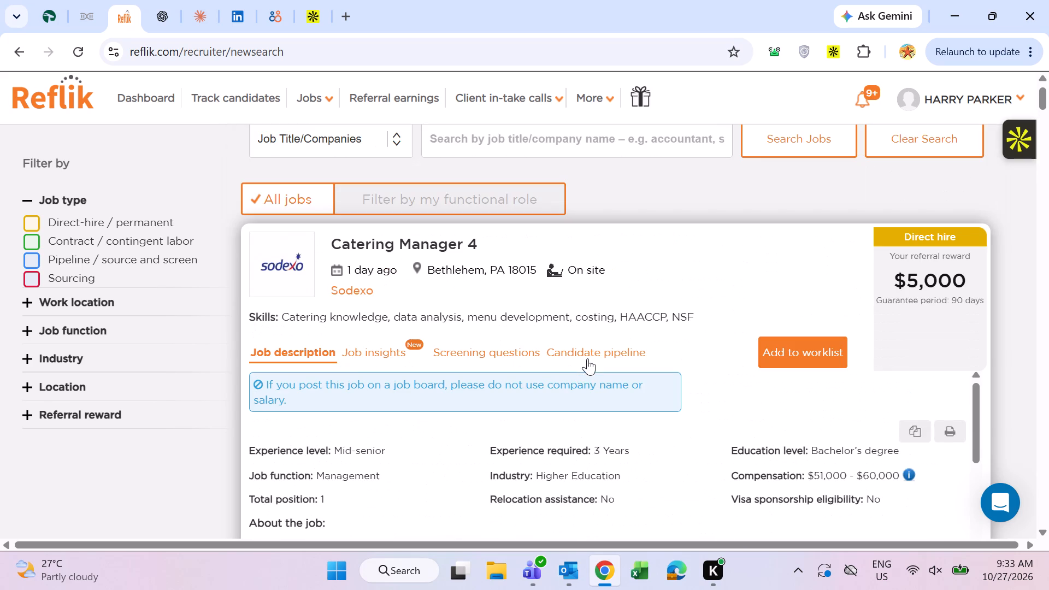
Review the must-have qualifications in the Catering Manager 4 job insights.
left_click(356, 346)
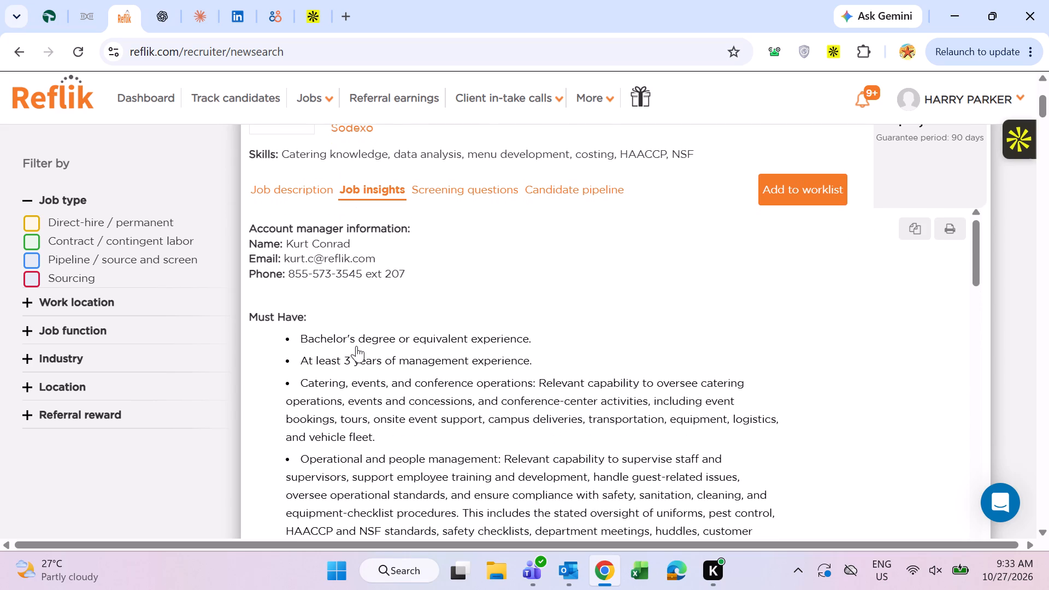
left_click_drag(439, 323, 483, 383)
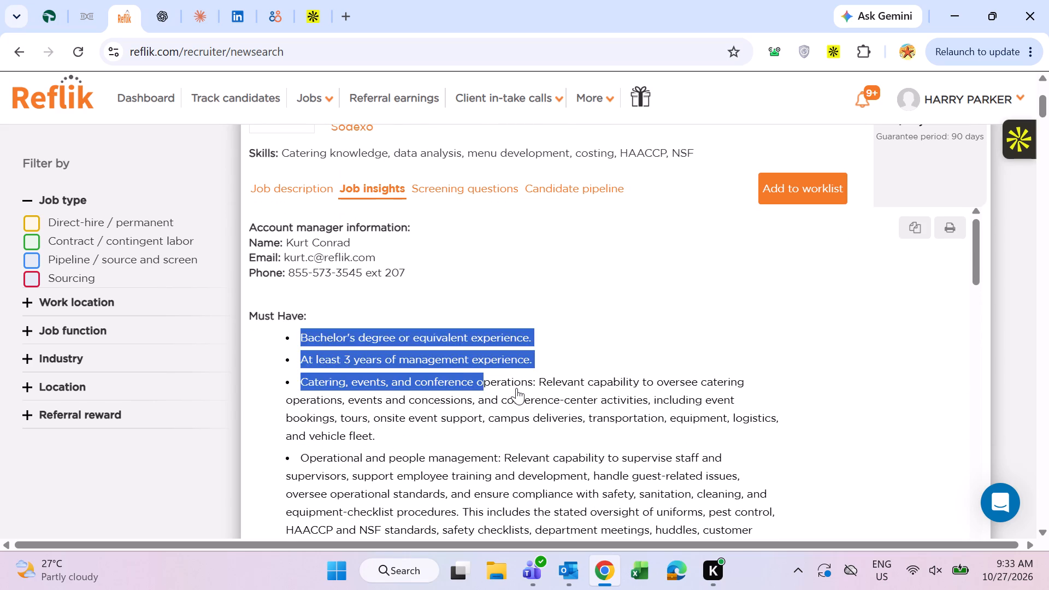
left_click(516, 388)
scroll(518, 350, "down", 2)
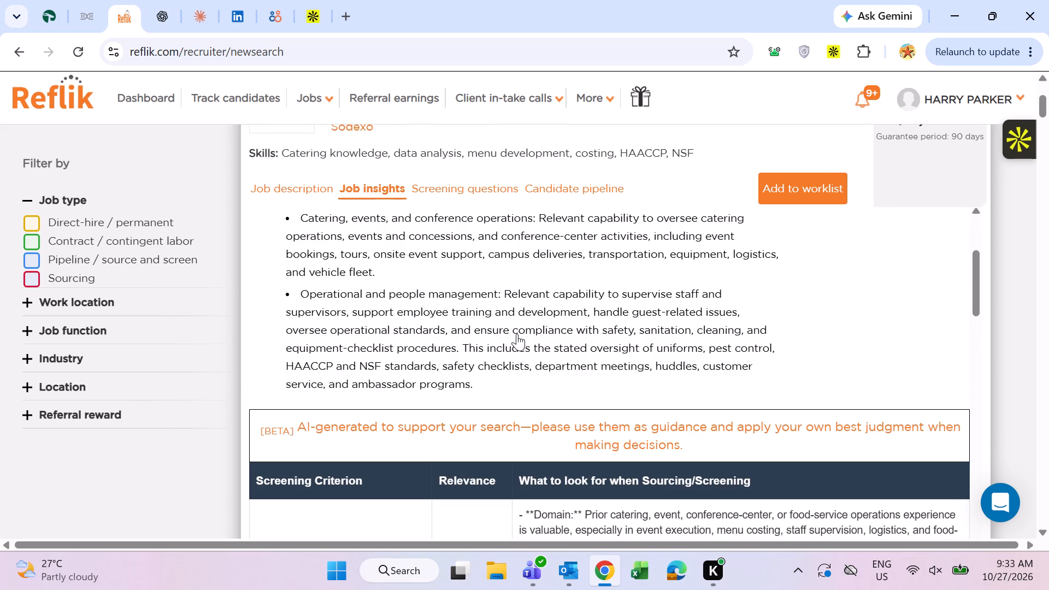
scroll(517, 334, "up", 3)
Review the Catering Manager 4 screening questions and copy the phrase "HAACCP and NSF standards" from the third question.
double_click(470, 172)
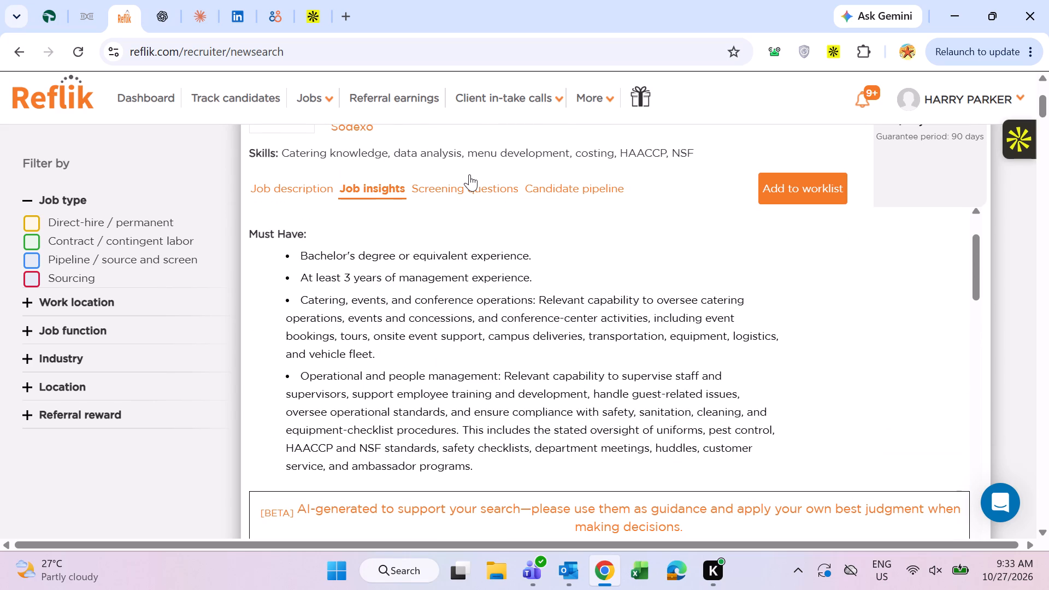
left_click(469, 193)
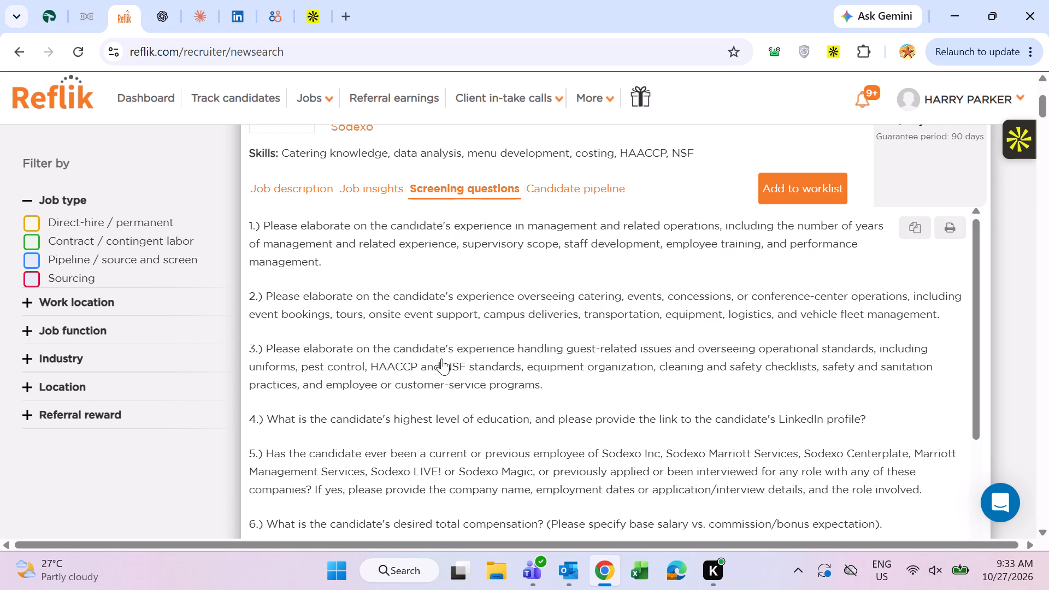
left_click_drag(441, 358, 715, 383)
left_click(708, 359)
left_click(379, 359)
left_click_drag(379, 359, 497, 371)
key("ctrl+c")
left_click(526, 368)
scroll(362, 342, "up", 1)
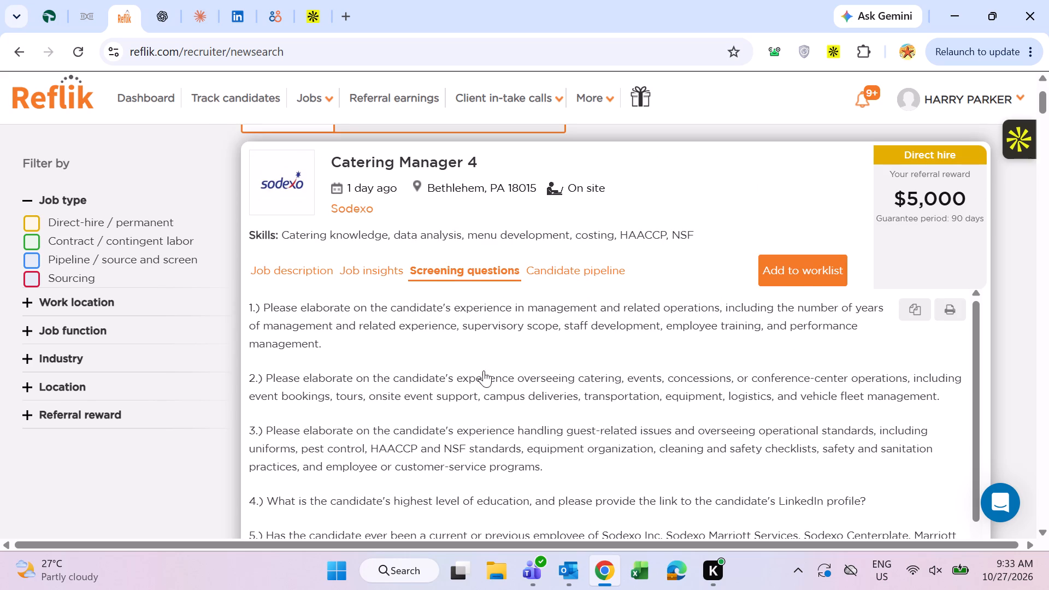
scroll(484, 370, "down", 8)
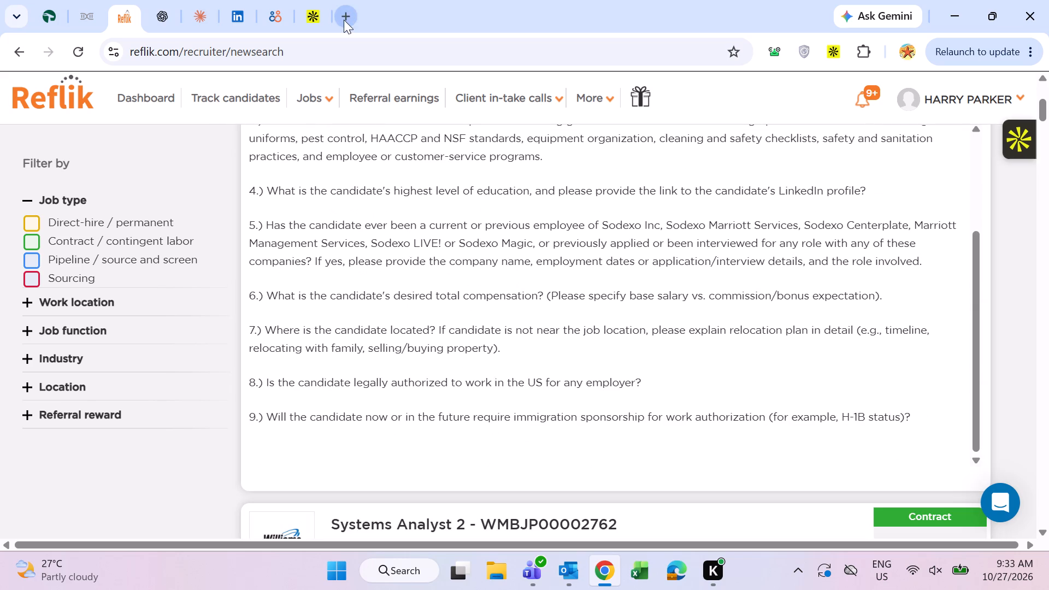
Enter "HAACCP and NSF standards" as a web search in a new browser tab.
left_click(344, 20)
key("ctrl+v")
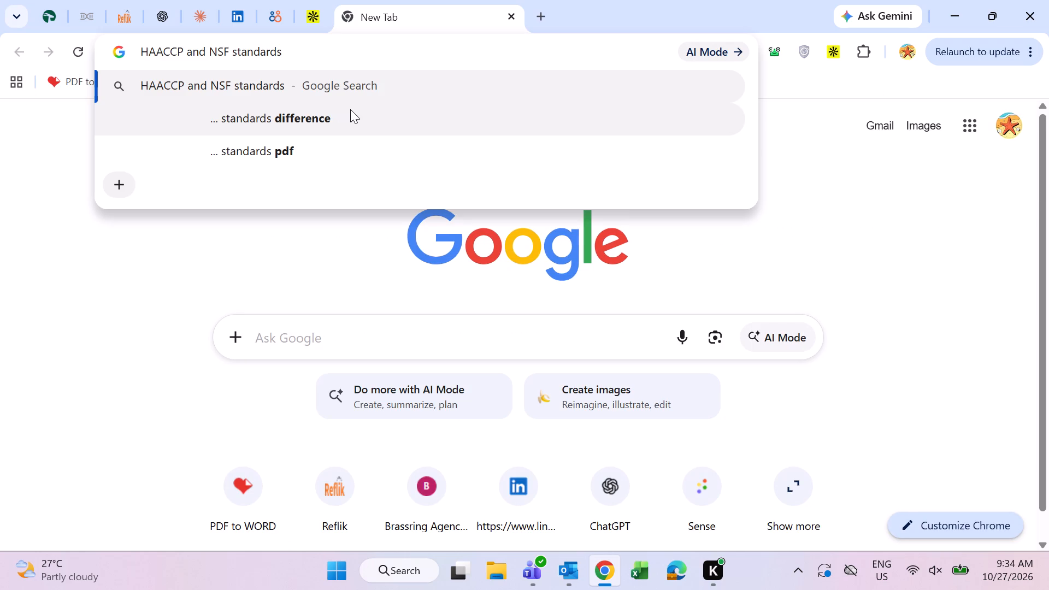
Run the web search for HAACCP and NSF standards, read the overview's definition of HACCP, and close the search tab.
key("Return")
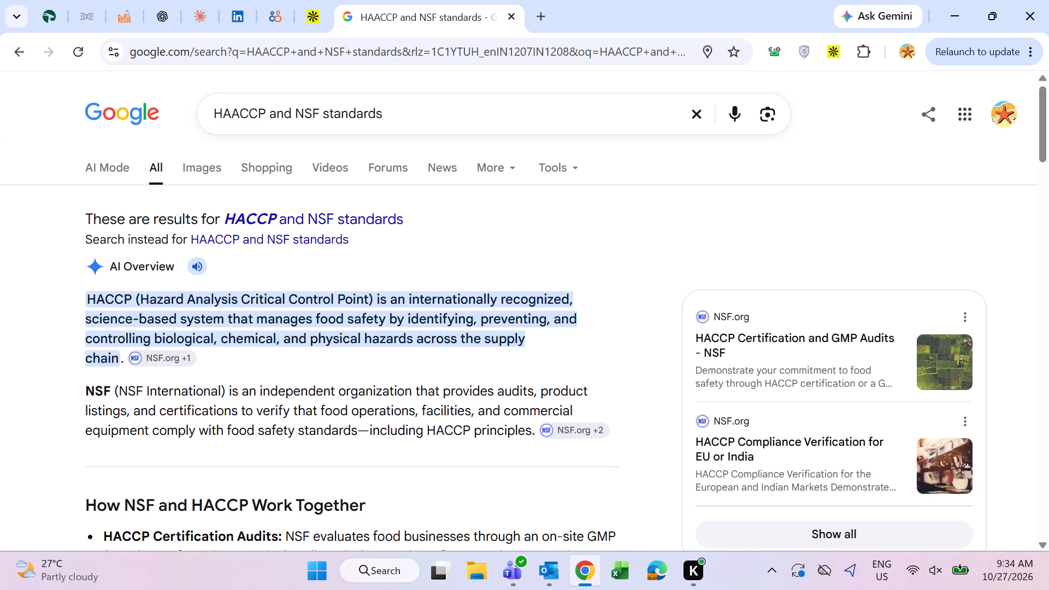
left_click(210, 297)
left_click_drag(210, 297, 453, 315)
left_click(483, 318)
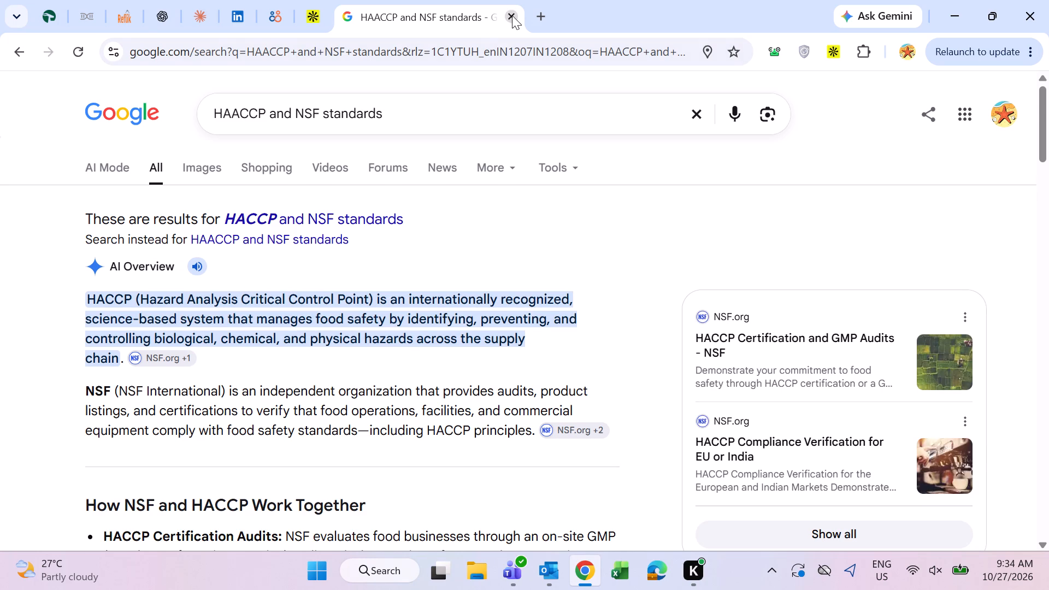
left_click(512, 15)
Return to the Ceipal candidate search and review the profile and resume of the Disaster Recovery Analyst from Broken Arrow, Oklahoma.
left_click(285, 21)
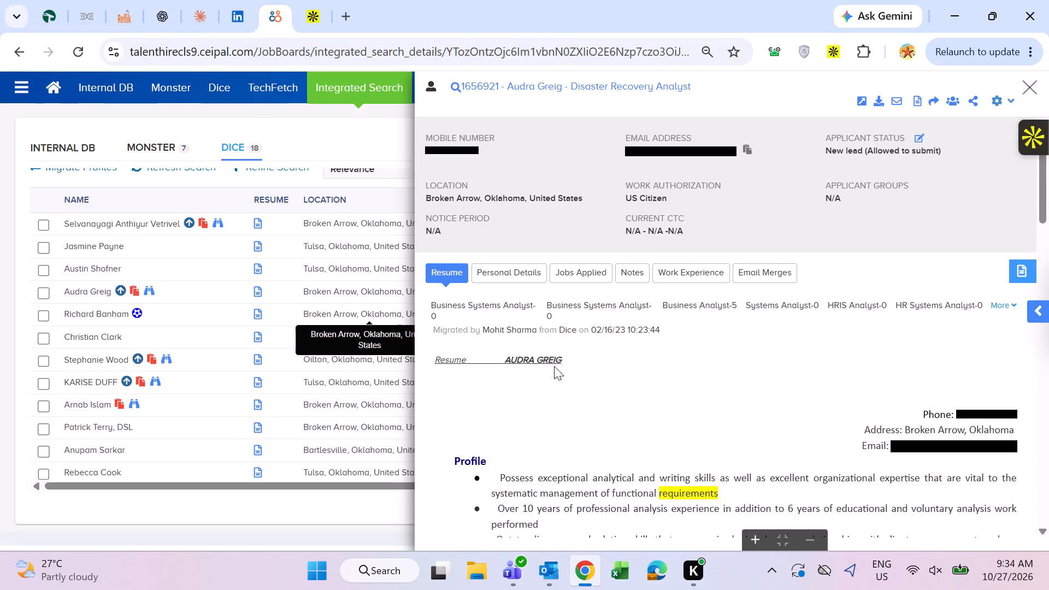
double_click(553, 361)
left_click(562, 417)
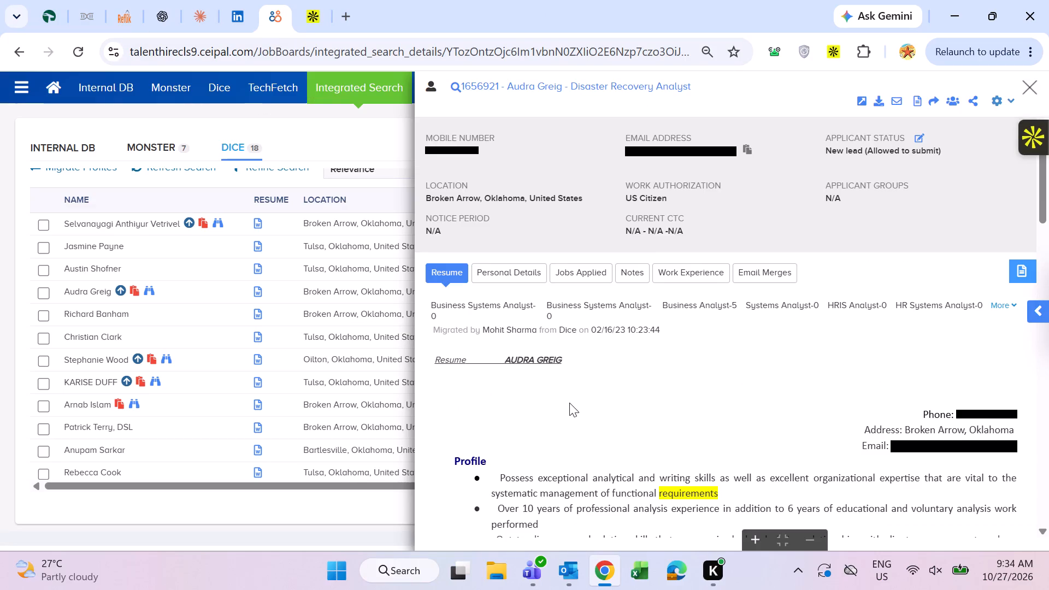
scroll(803, 353, "down", 3)
scroll(803, 353, "up", 1)
left_click_drag(629, 361, 629, 360)
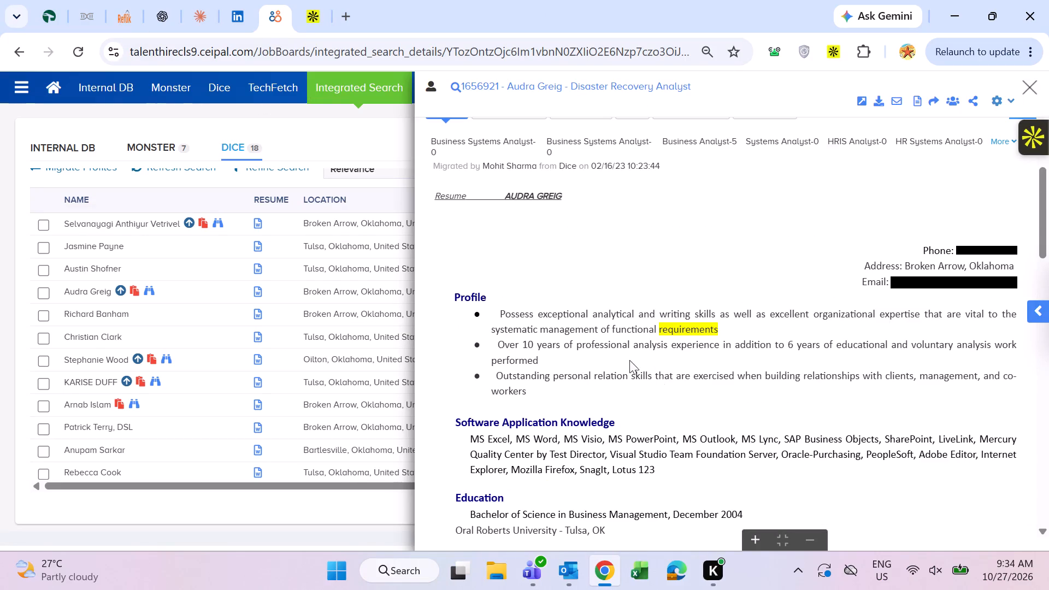
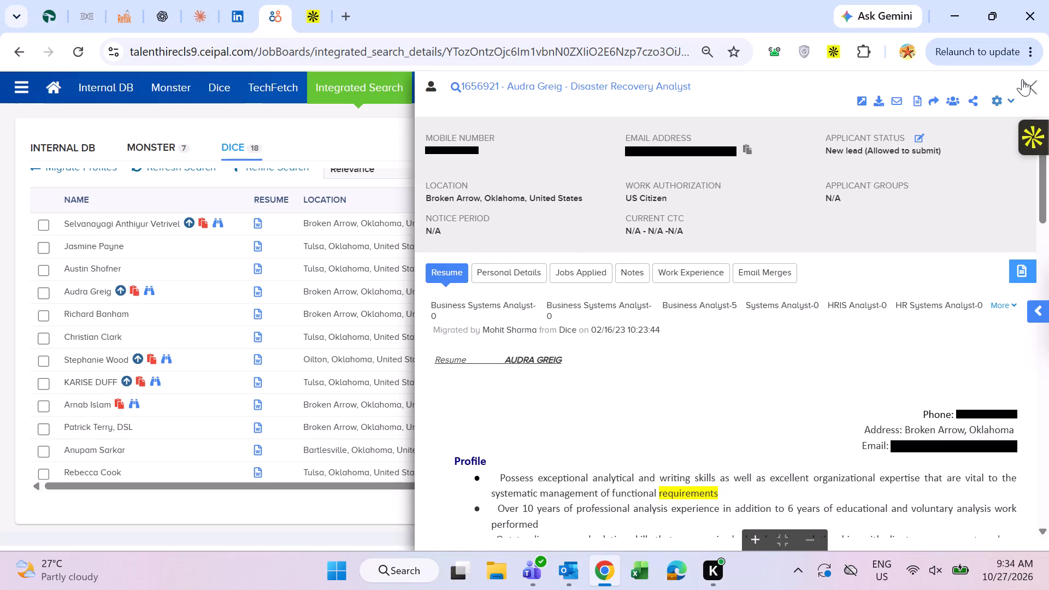
Close the Disaster Recovery Analyst applicant's profile to return to the Dice candidate results.
left_click(1022, 79)
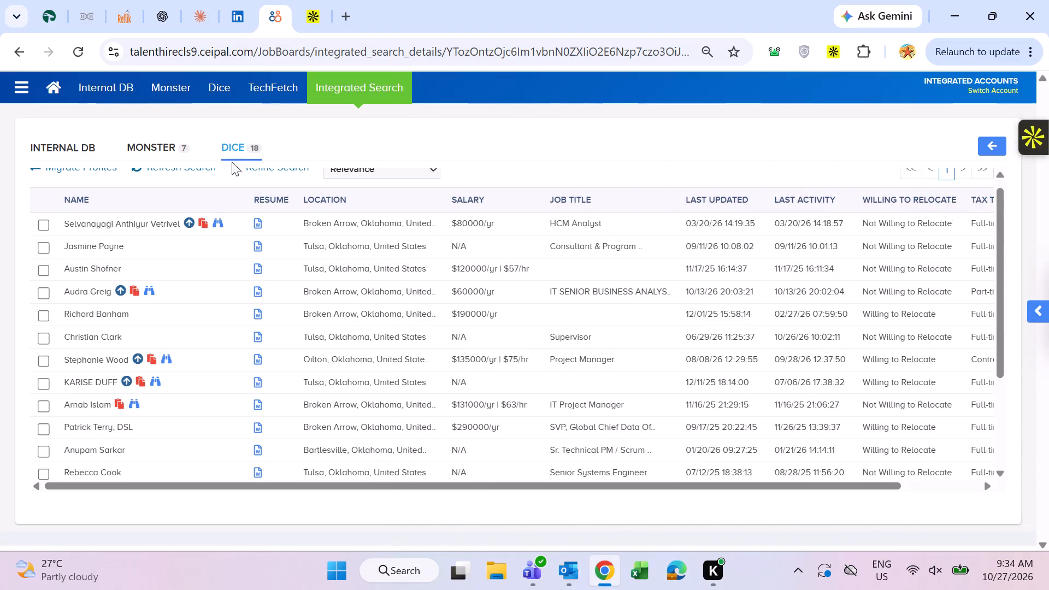
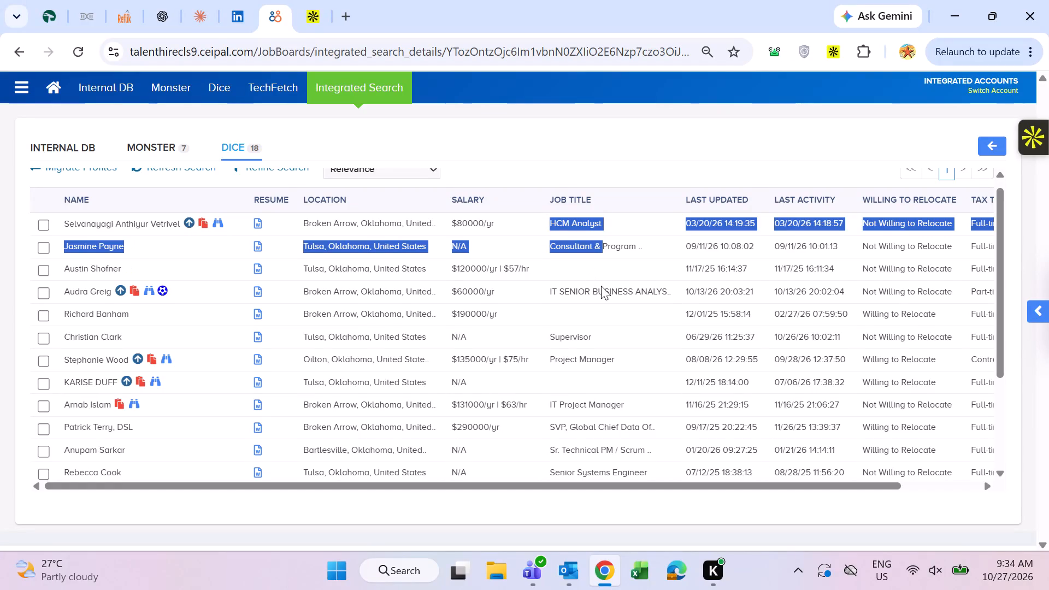
Review the job titles, locations and salaries of the candidates at the start of the Dice integrated search results.
left_click_drag(604, 292, 362, 225)
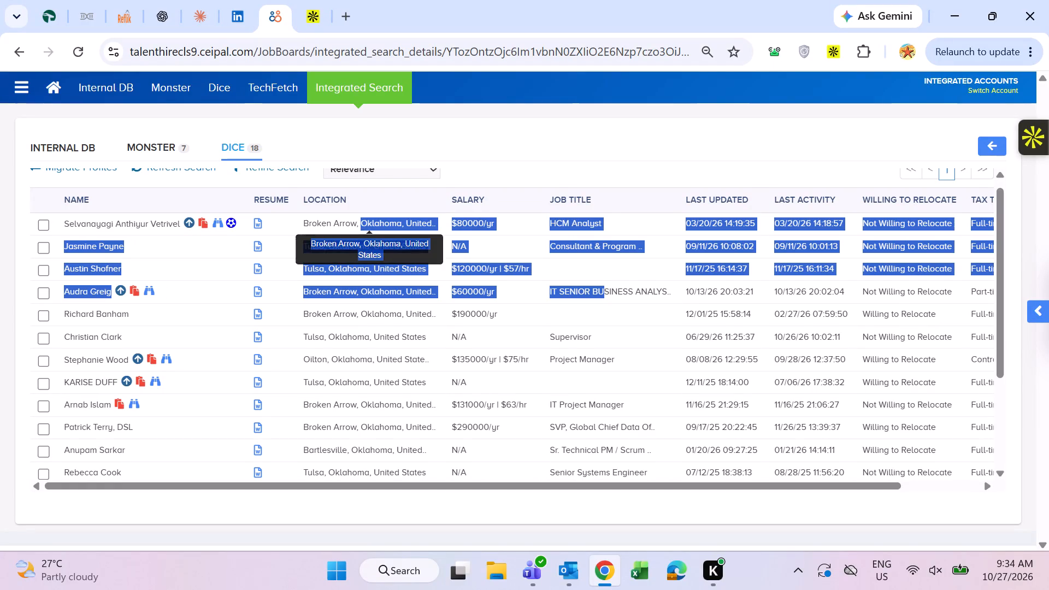
left_click_drag(362, 225, 63, 219)
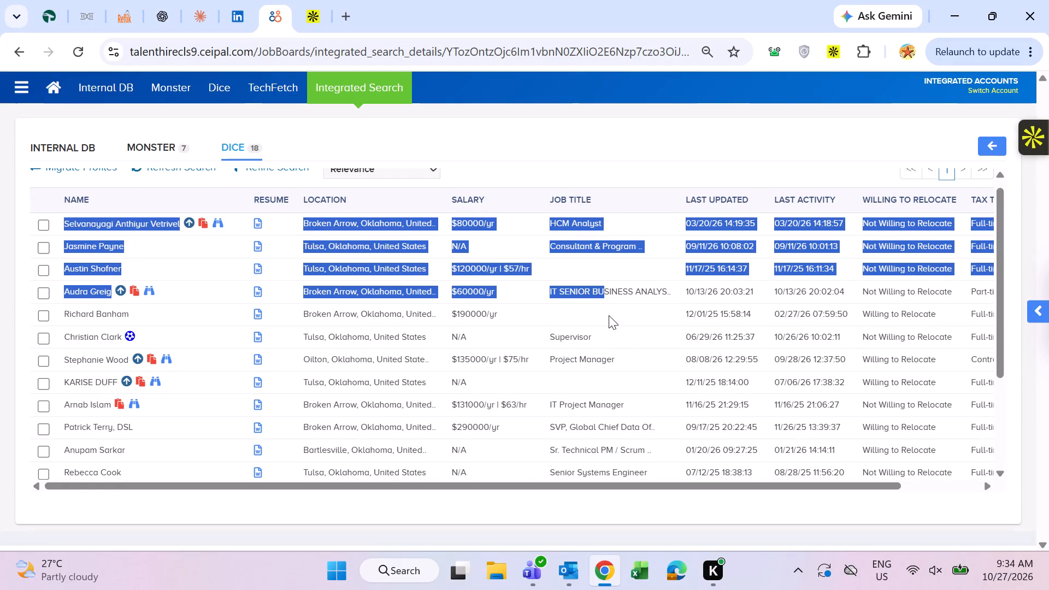
double_click(612, 293)
left_click_drag(612, 293, 597, 237)
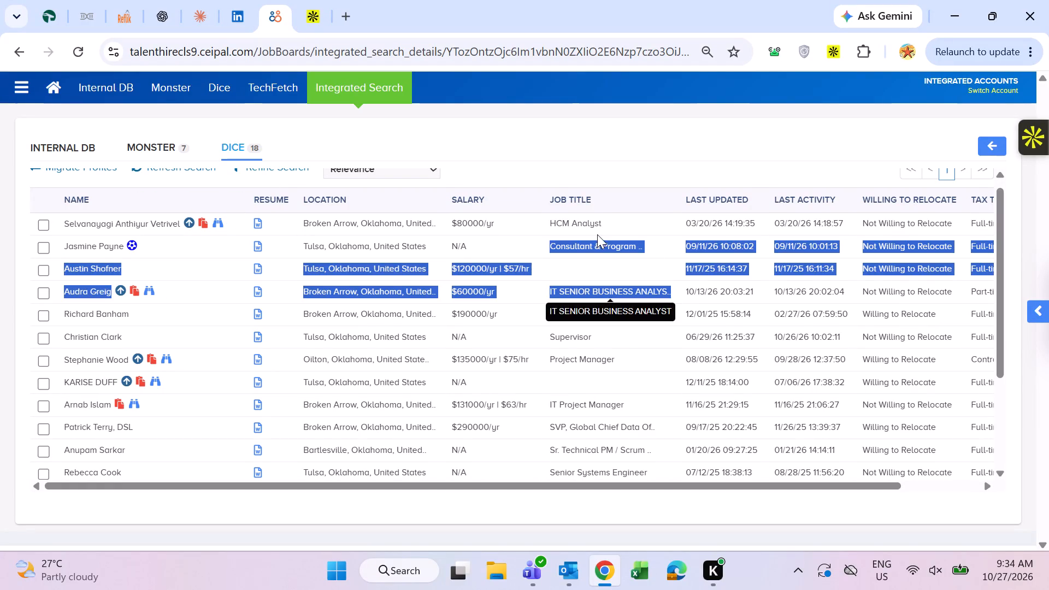
left_click(593, 223)
left_click_drag(544, 227, 606, 243)
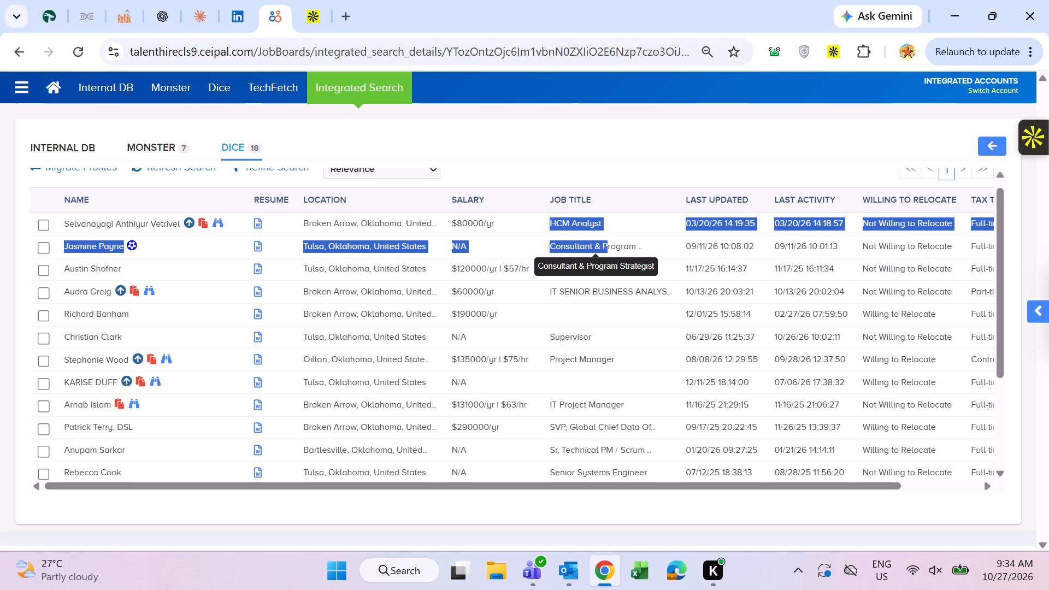
left_click_drag(606, 243, 602, 294)
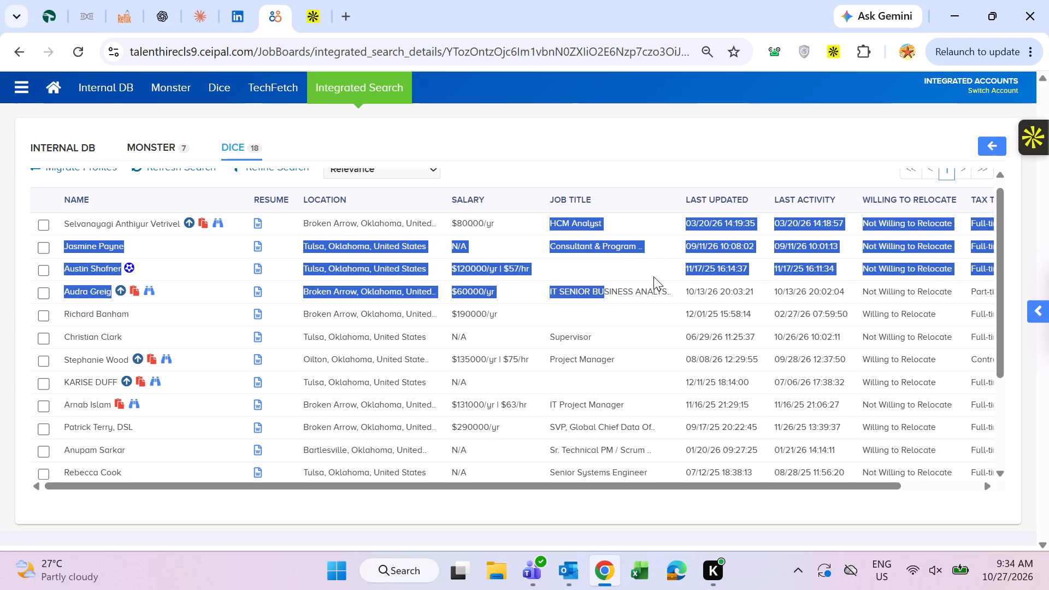
left_click(653, 276)
left_click_drag(646, 288, 498, 248)
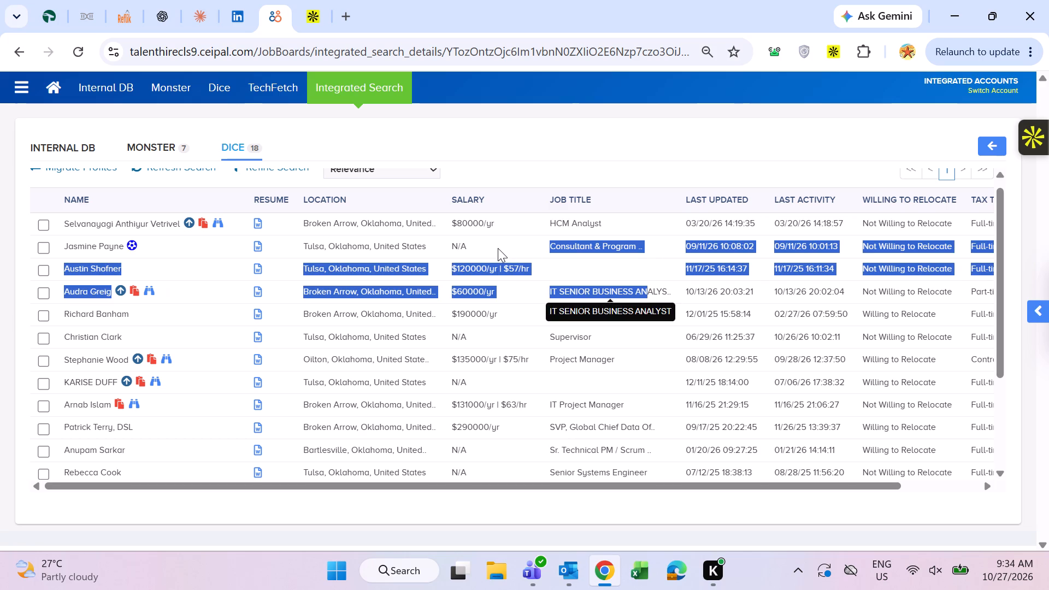
left_click_drag(498, 248, 287, 220)
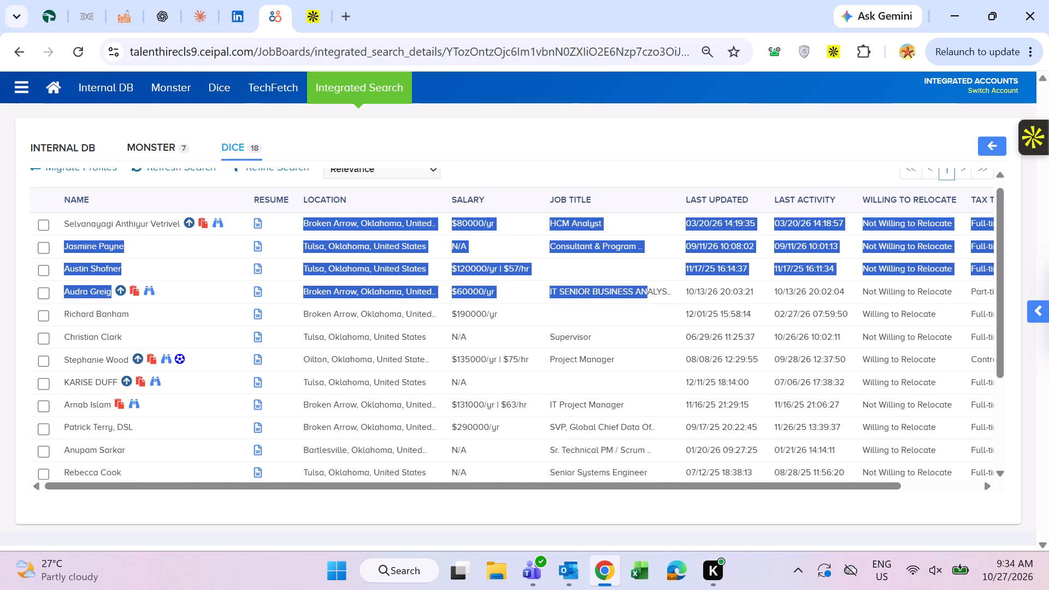
left_click(565, 340)
left_click_drag(550, 338, 593, 365)
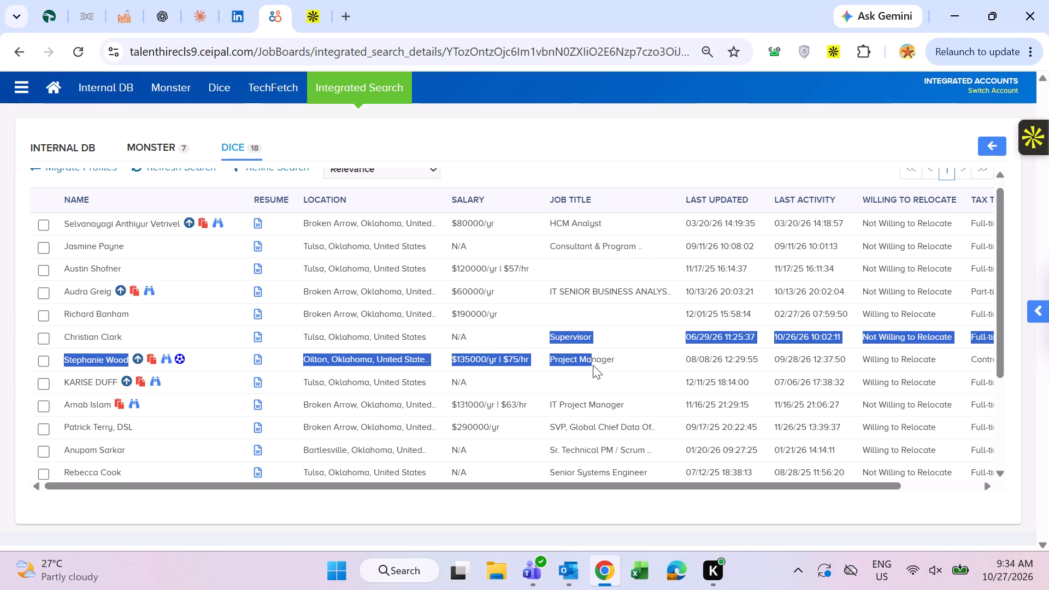
left_click_drag(593, 365, 600, 400)
left_click(640, 382)
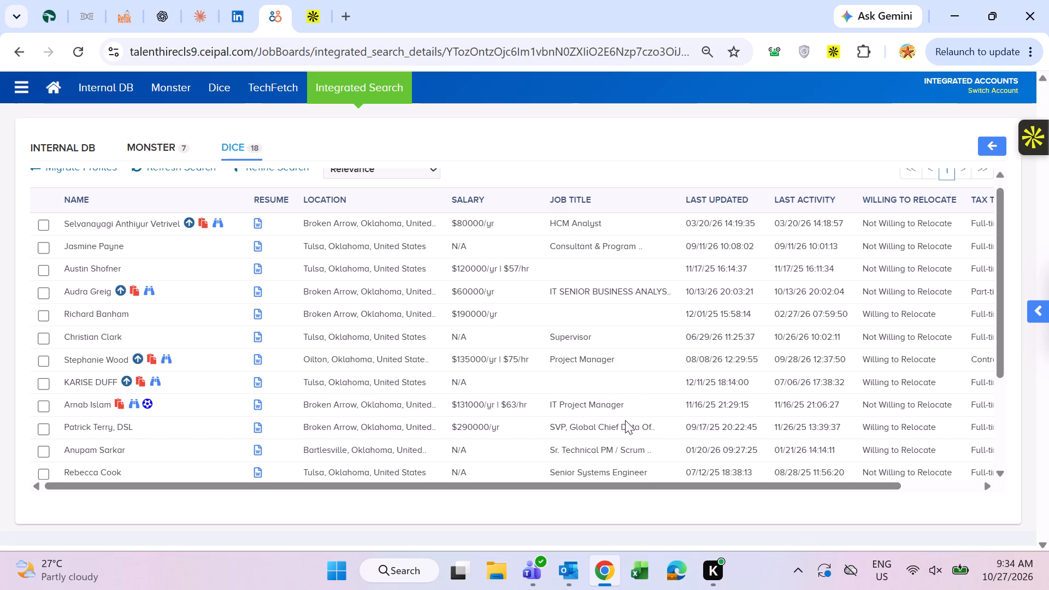
left_click_drag(614, 400, 569, 346)
left_click(594, 380)
left_click_drag(532, 345, 644, 342)
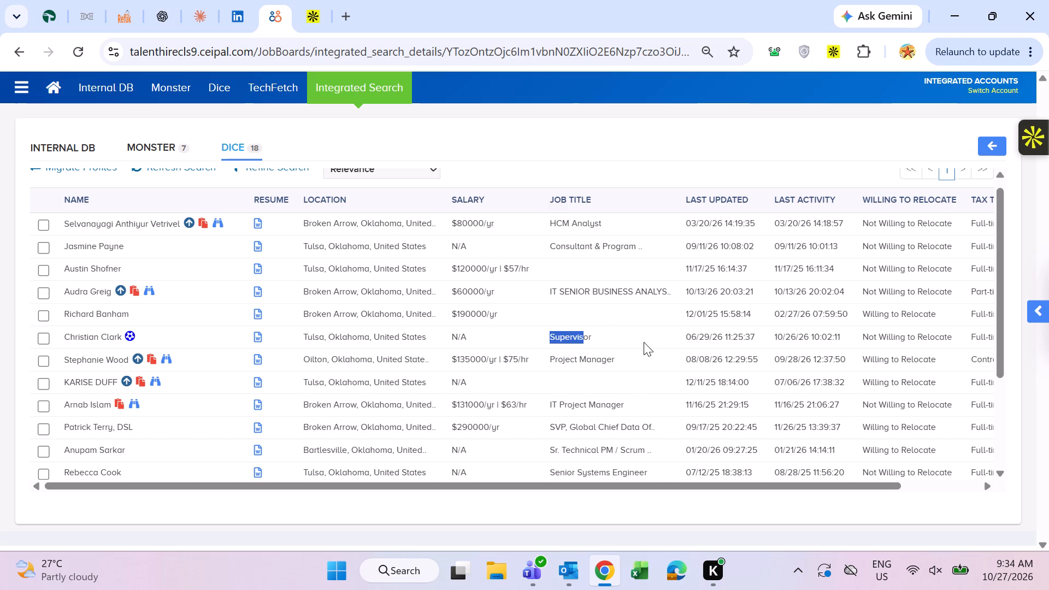
left_click_drag(644, 342, 729, 346)
left_click(731, 346)
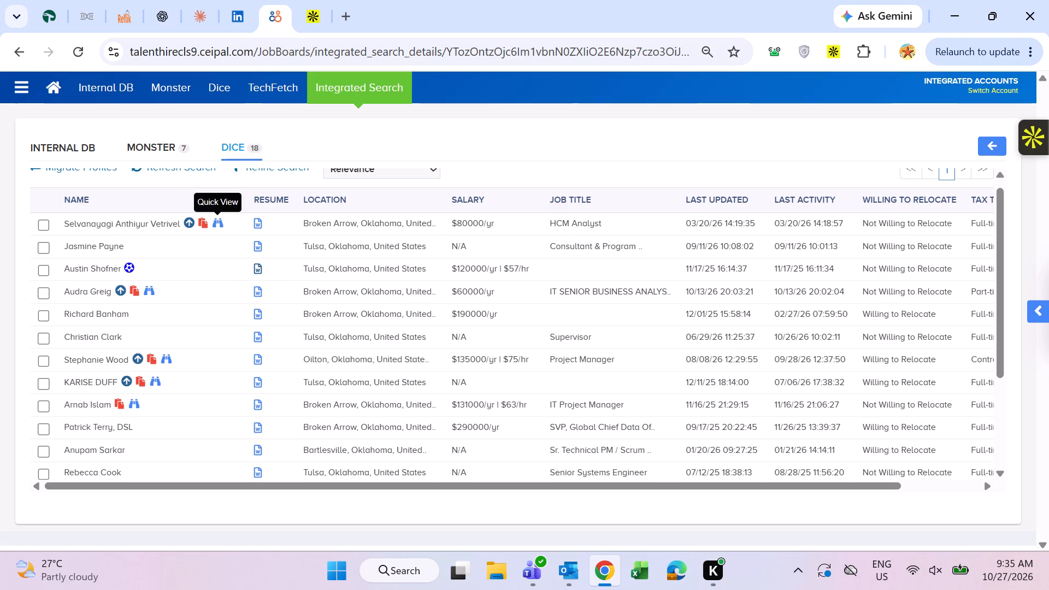
Examine the job titles further down the Dice results, focusing on the Sr. Technical PM / Scrum Master candidate in Bartlesville.
double_click(569, 356)
scroll(591, 353, "down", 1)
left_click(588, 288)
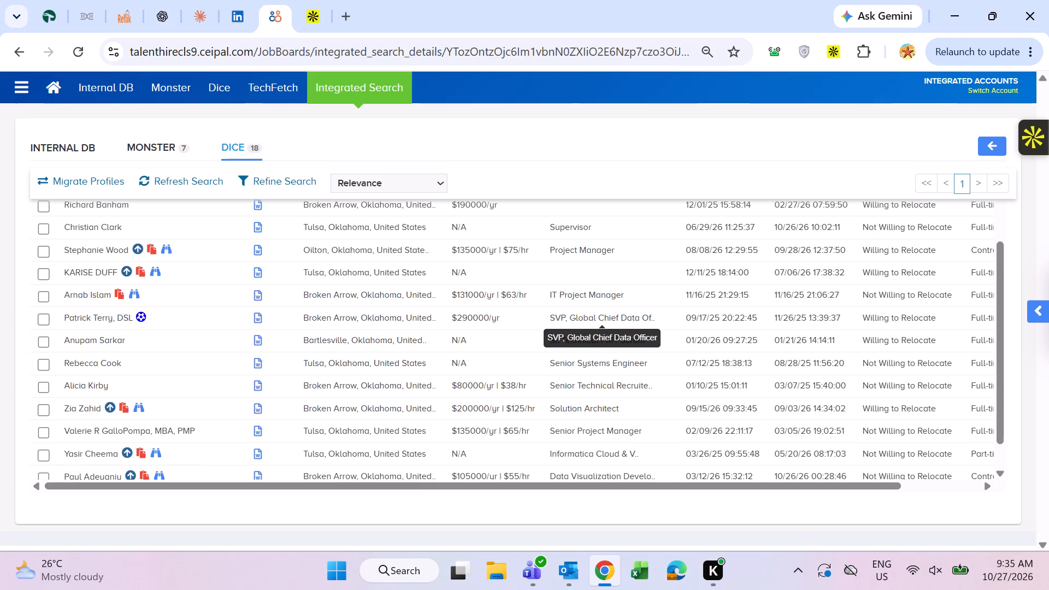
left_click(583, 339)
left_click_drag(583, 339, 622, 334)
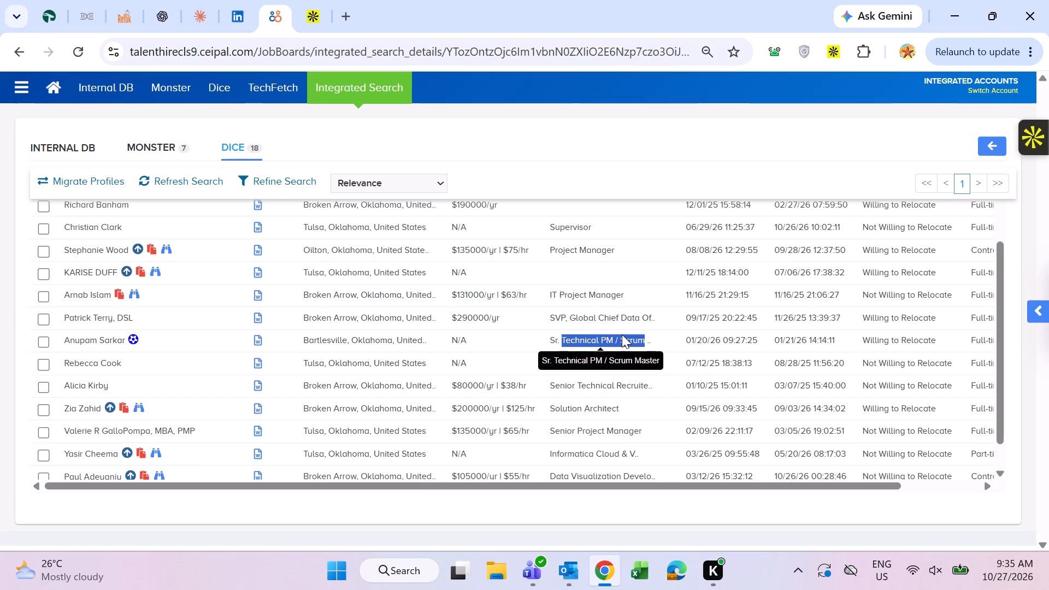
left_click_drag(622, 334, 606, 336)
left_click(624, 337)
left_click_drag(624, 337, 595, 337)
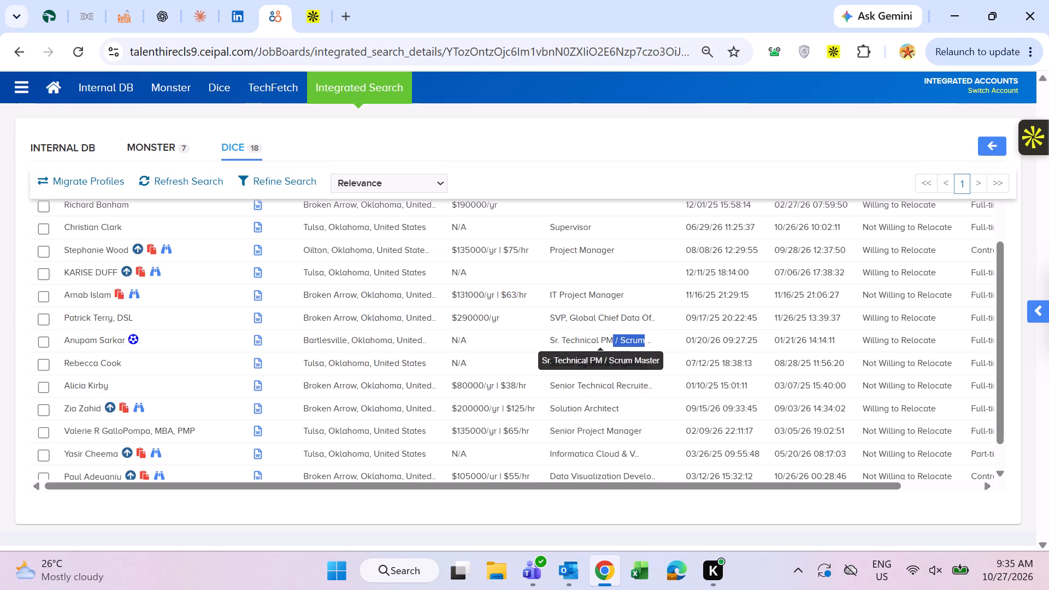
left_click_drag(595, 337, 555, 339)
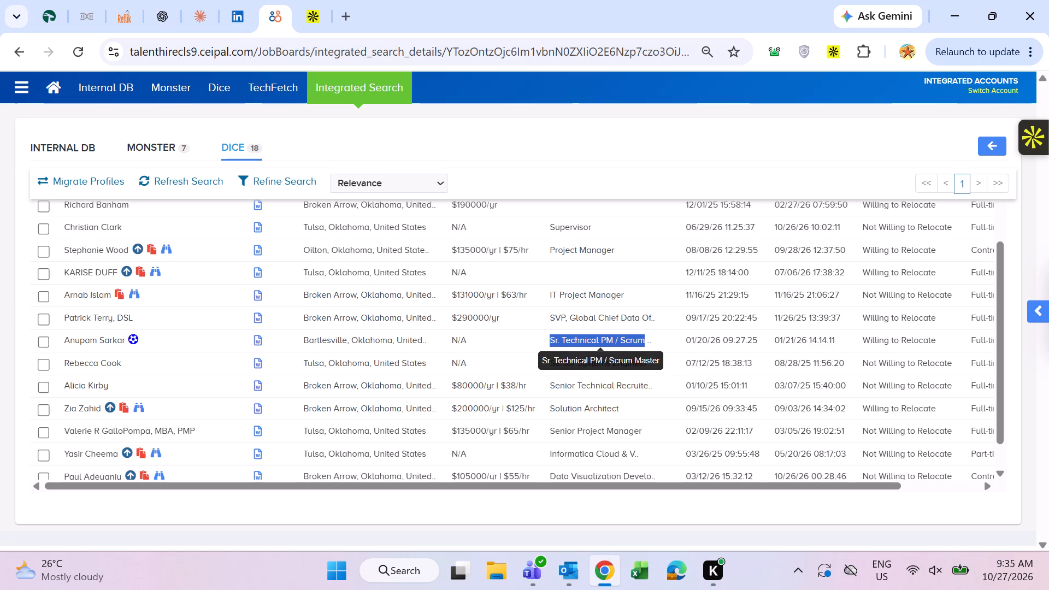
triple_click(600, 340)
left_click(522, 334)
left_click_drag(522, 334, 644, 334)
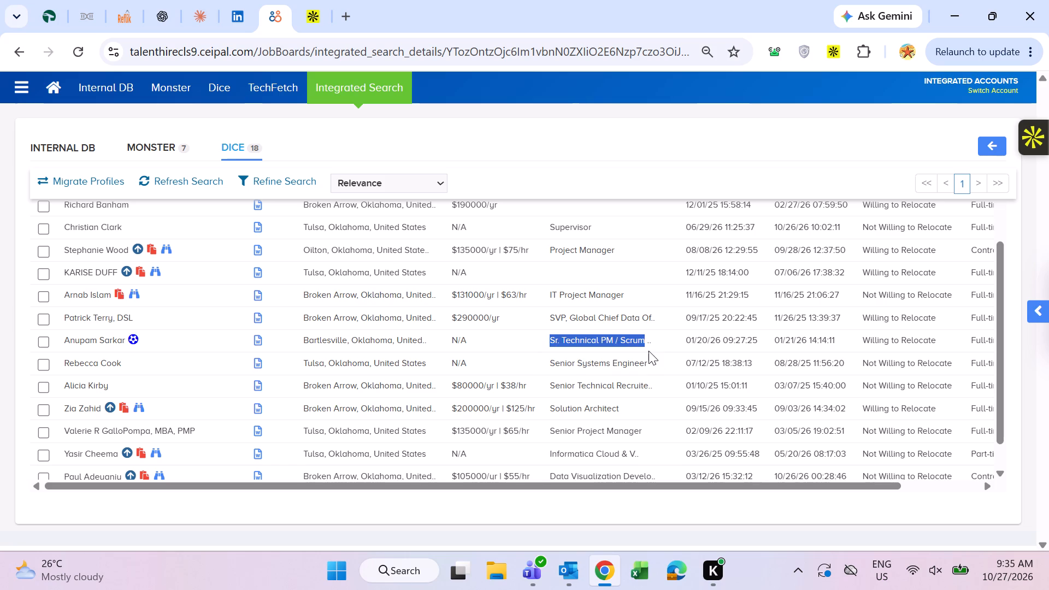
left_click(638, 340)
left_click_drag(638, 340, 616, 339)
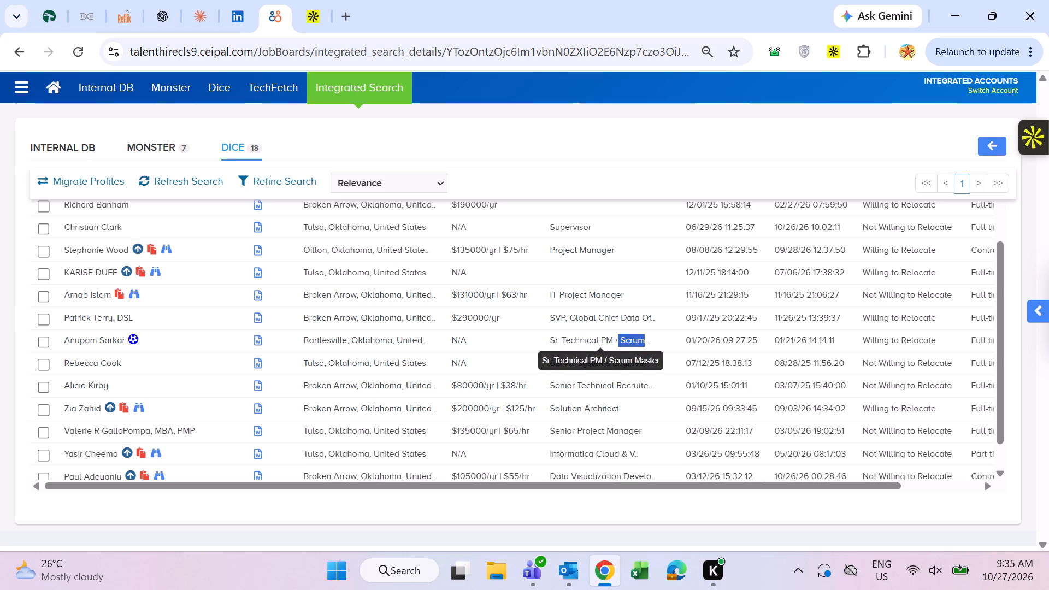
left_click_drag(616, 339, 563, 339)
left_click(563, 339)
Check the Senior Systems Engineer candidate's job title in the Dice results and open that candidate's resume.
left_click(557, 365)
left_click_drag(557, 365, 619, 363)
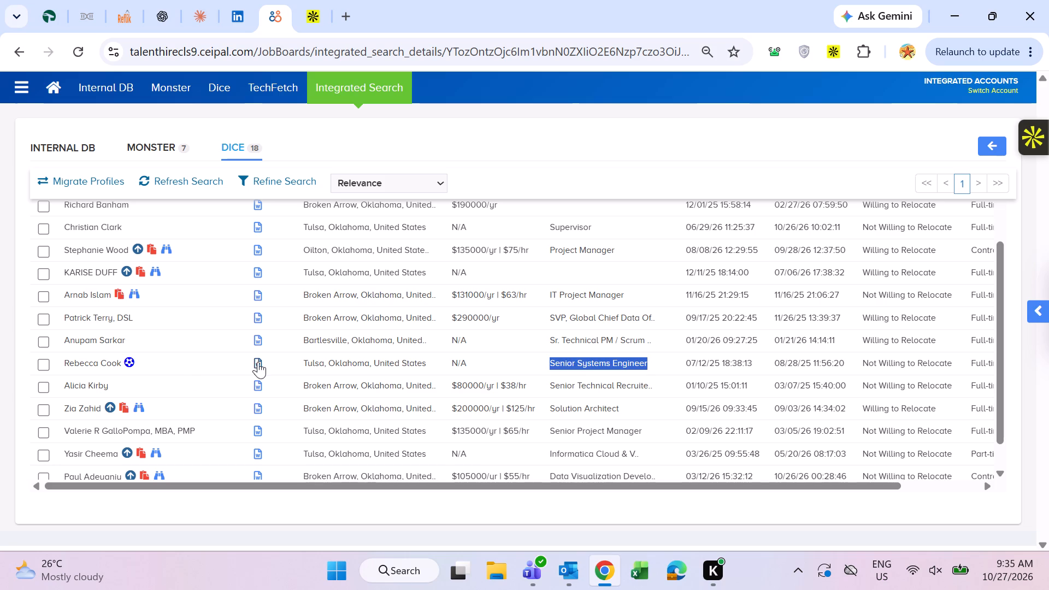
left_click(258, 362)
Switch to Reflik and look over the Catering Manager 4 posting's summary, required skills and screening questions.
left_click(109, 0)
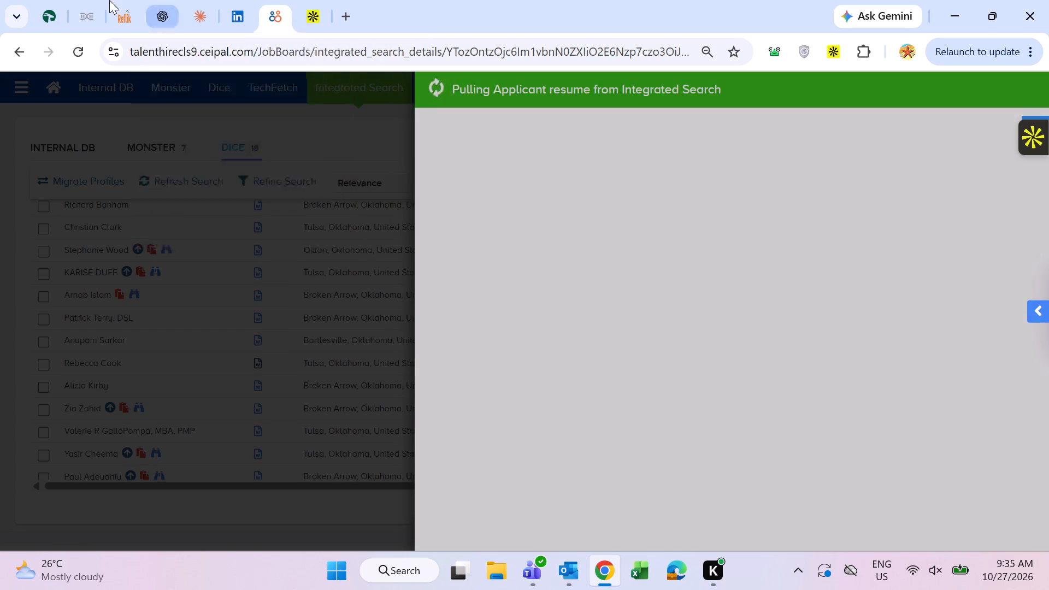
scroll(594, 291, "down", 2)
scroll(476, 287, "up", 5)
scroll(470, 406, "up", 2)
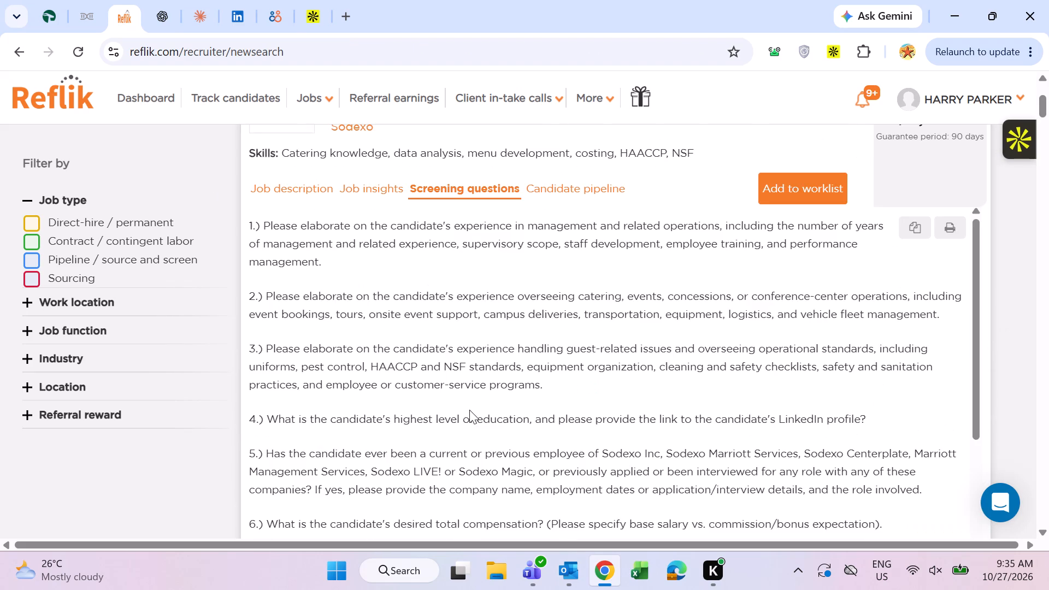
scroll(469, 410, "up", 2)
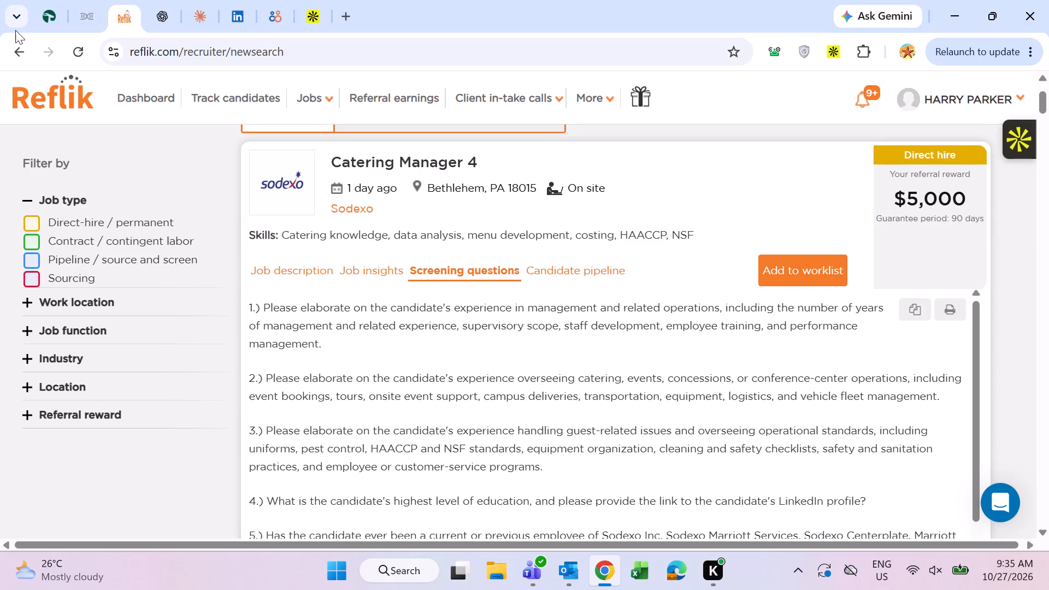
Return to the Ceipal integrated search to view the Senior Systems Engineer candidate's resume.
left_click(262, 0)
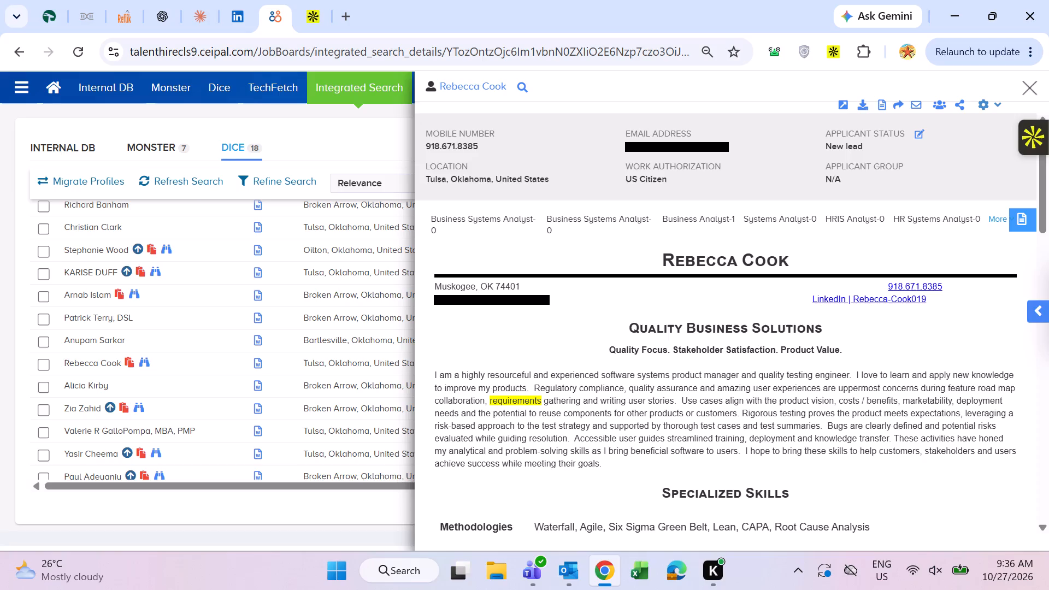
Read through the Senior Systems Engineer candidate's resume, examining the summary, specialized skills and professional experience back to the Business Analyst role.
double_click(798, 343)
left_click_drag(798, 343, 793, 330)
left_click(793, 330)
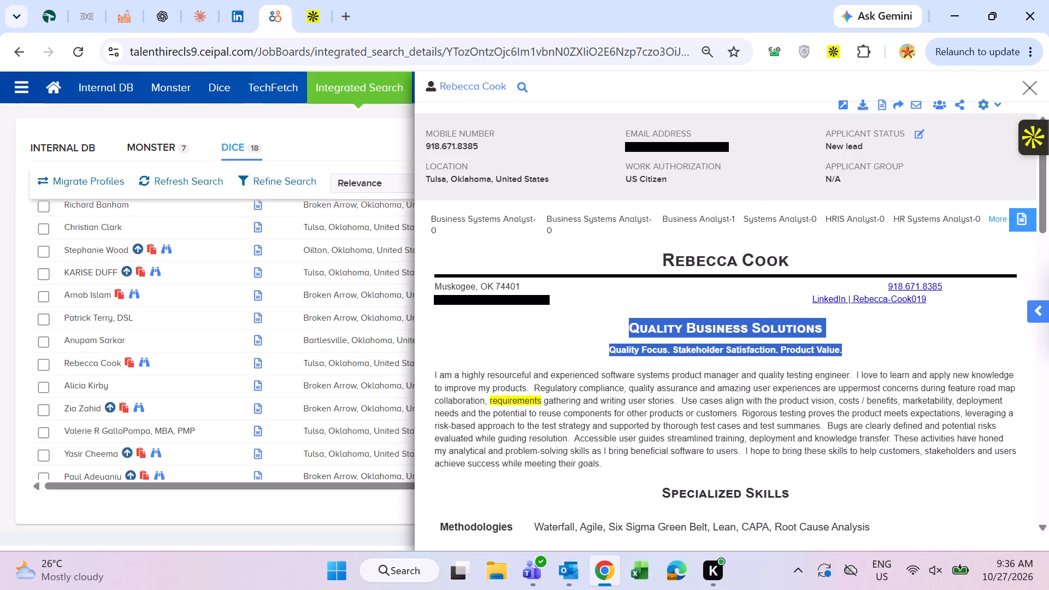
scroll(781, 347, "down", 4)
left_click_drag(726, 275, 798, 387)
left_click(809, 349)
scroll(795, 312, "down", 3)
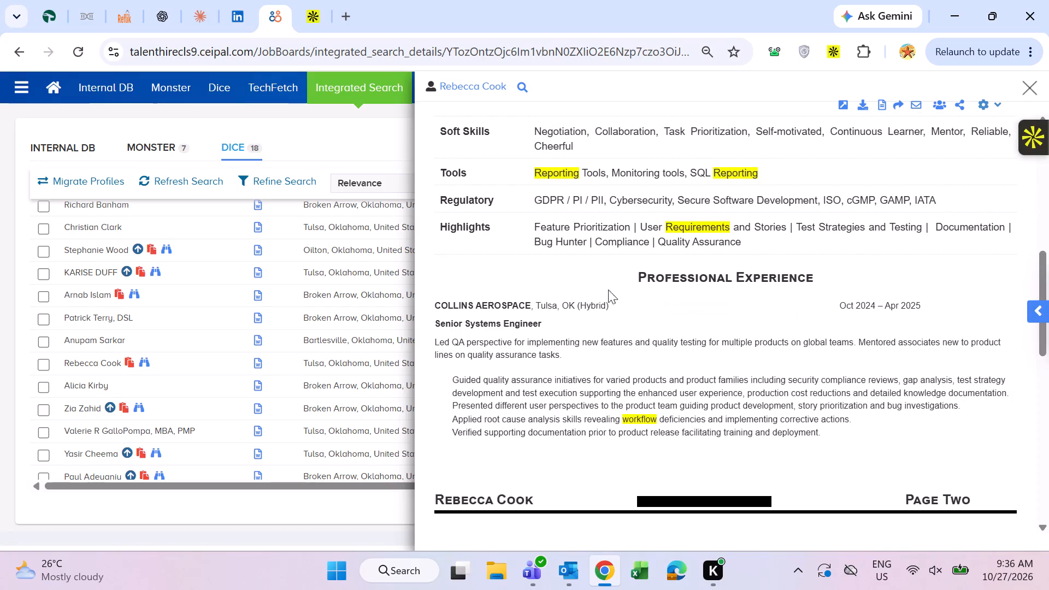
left_click_drag(606, 287, 633, 321)
left_click(687, 317)
left_click_drag(712, 285, 742, 332)
left_click(743, 332)
scroll(757, 286, "down", 3)
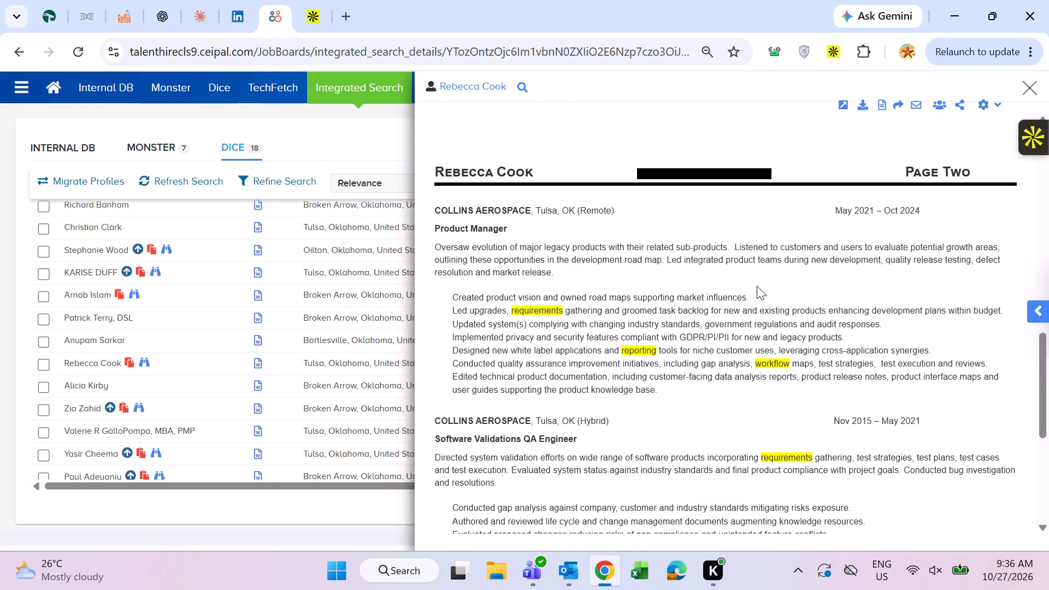
left_click_drag(674, 263, 718, 365)
left_click(718, 365)
scroll(757, 296, "down", 9)
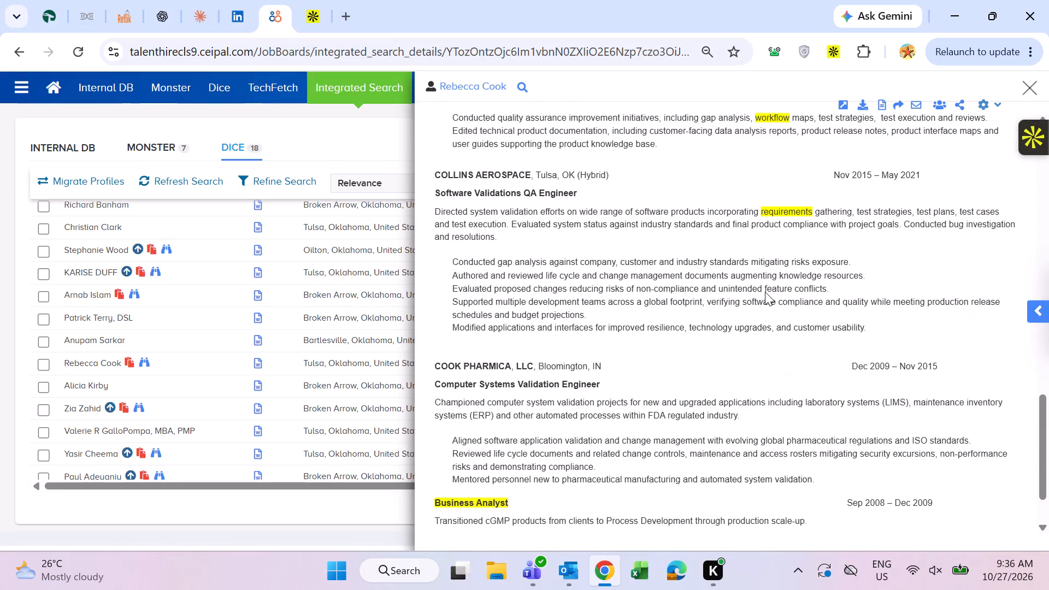
Return to the resume's header and bring up the link options for the candidate's email address.
scroll(765, 292, "up", 13)
scroll(694, 273, "up", 4)
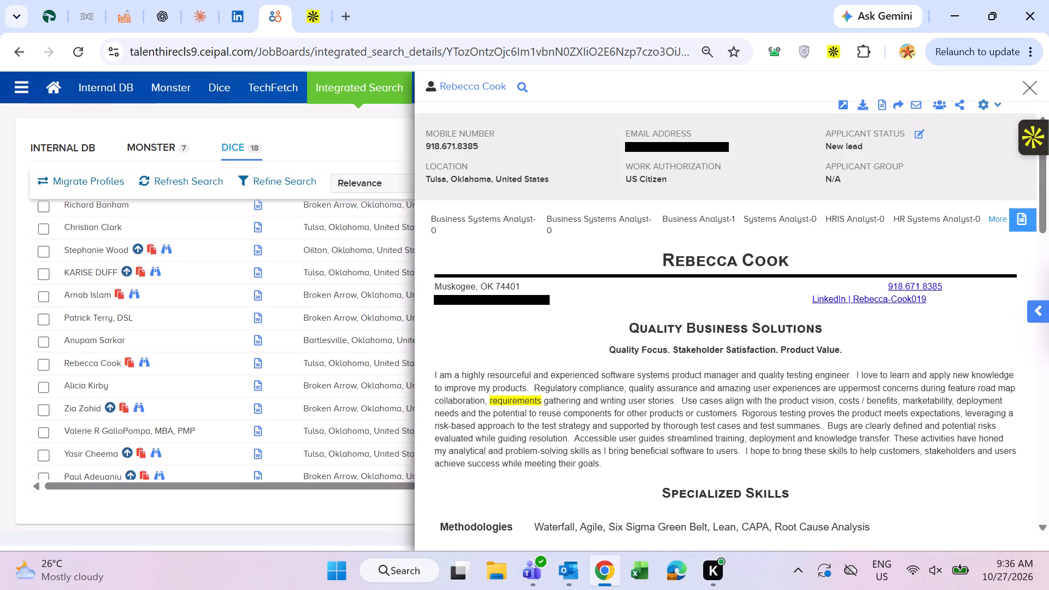
right_click(519, 297)
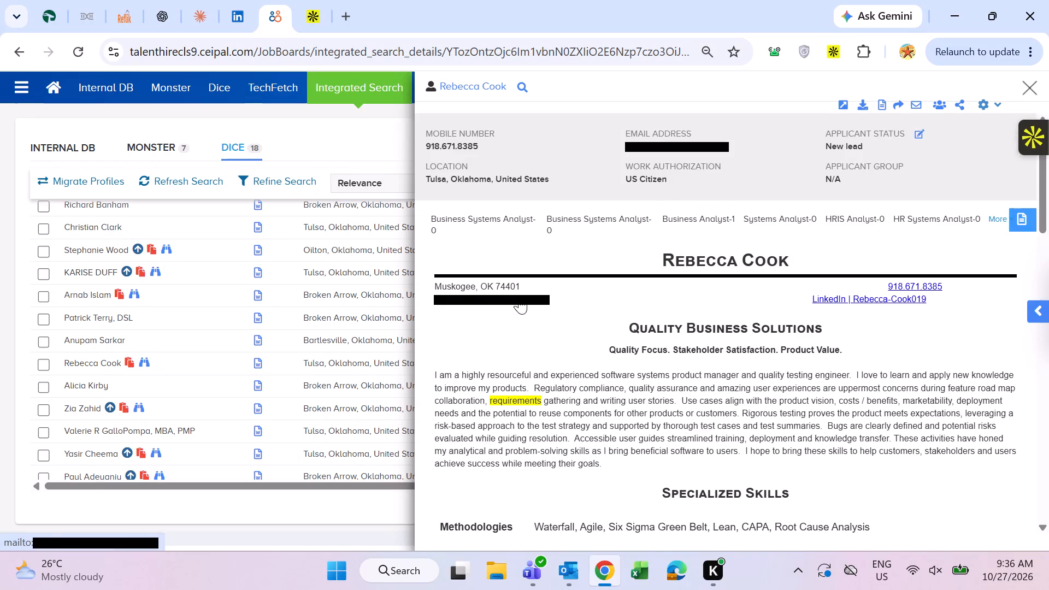
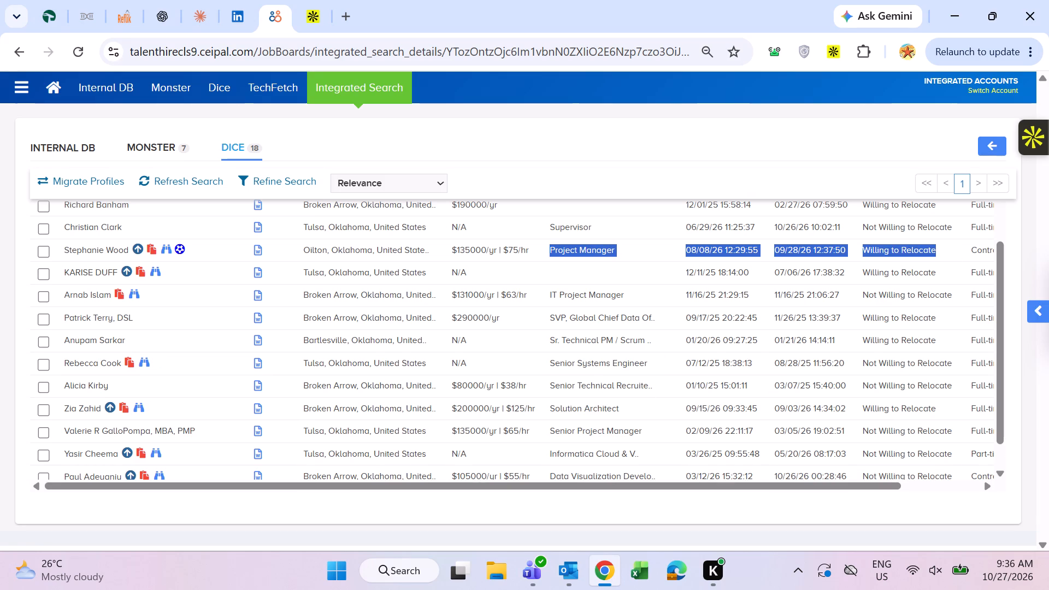
Review the Oilton Project Manager candidate's location, pay rate, job title, dates and relocation preference in the Dice results.
left_click_drag(572, 253, 369, 254)
left_click(362, 255)
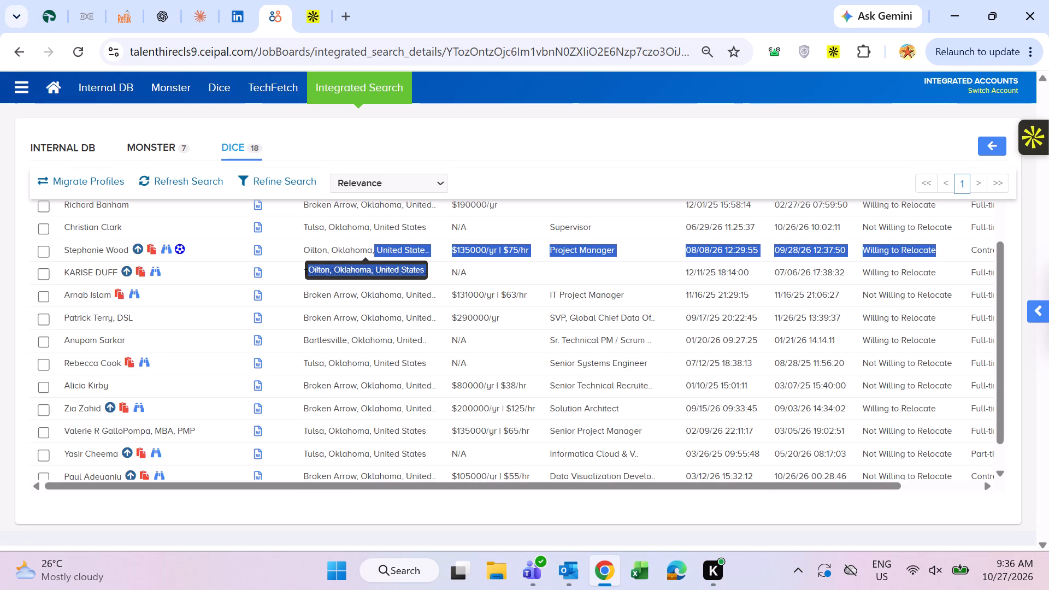
left_click_drag(349, 247, 875, 261)
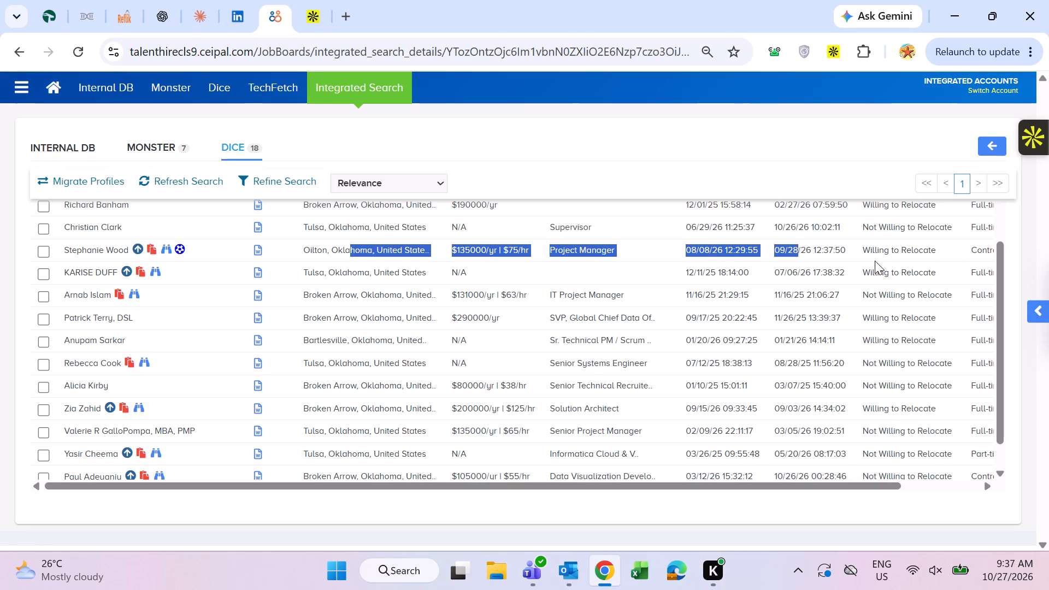
left_click_drag(875, 261, 938, 261)
left_click(938, 261)
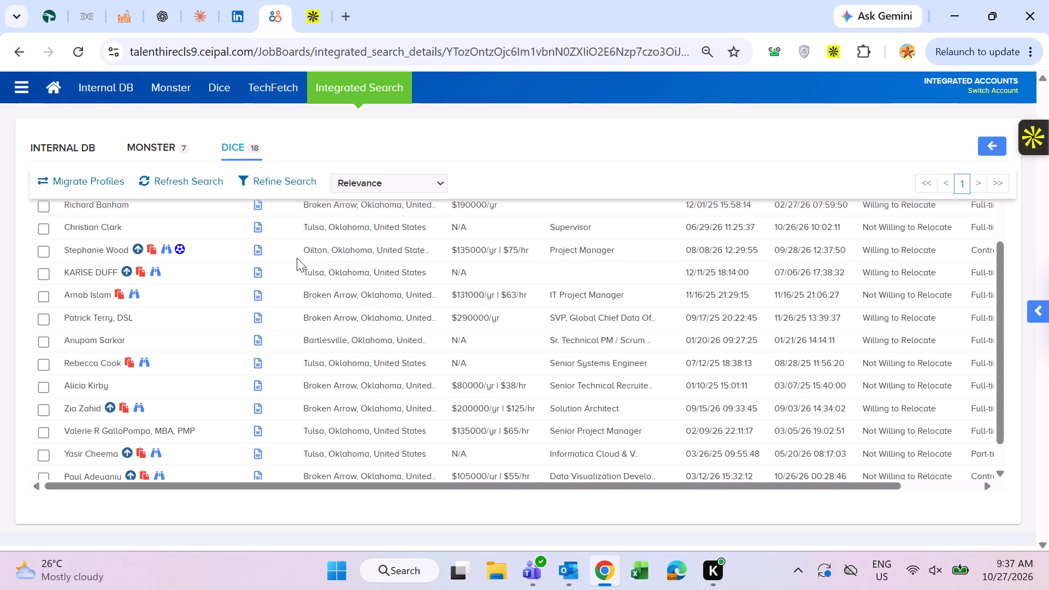
Look over the Dice result rows for the Project Manager in Oilton and the Senior Technical Recruiter in Broken Arrow.
left_click_drag(296, 256, 935, 247)
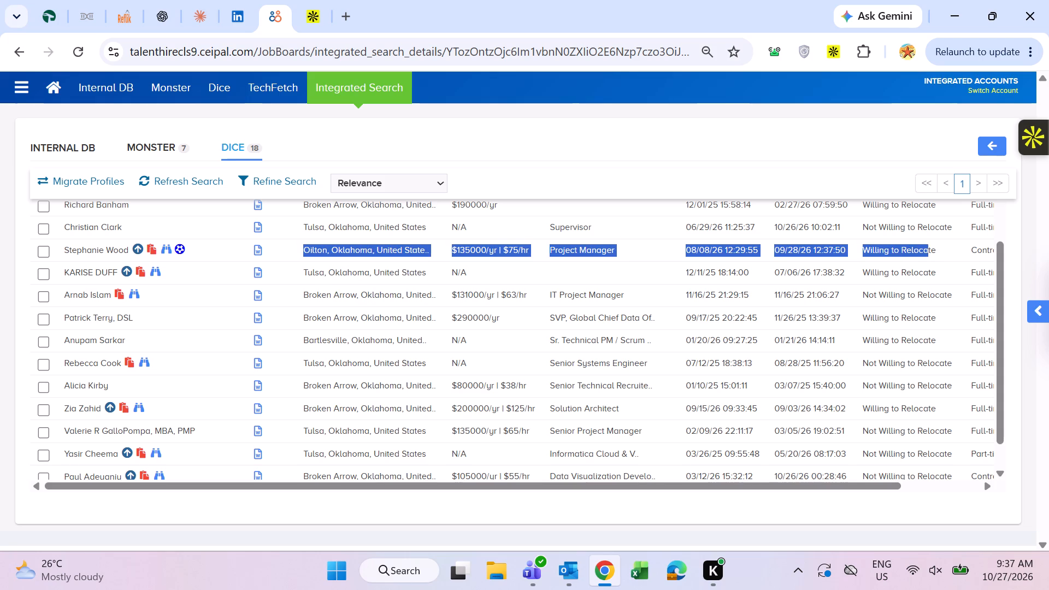
left_click(935, 247)
left_click_drag(935, 247, 844, 214)
left_click(741, 268)
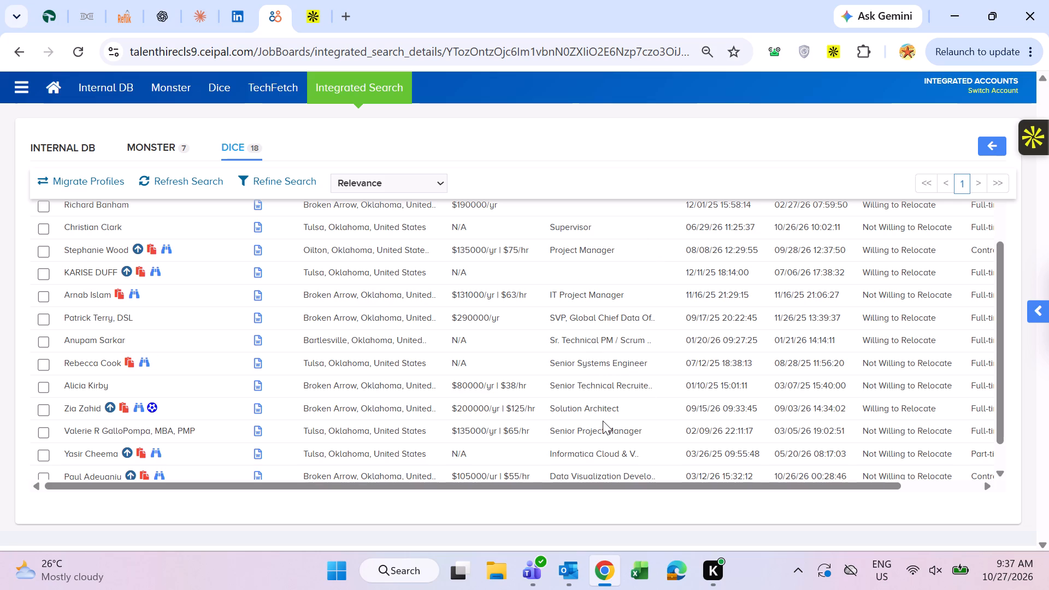
scroll(594, 385, "down", 1)
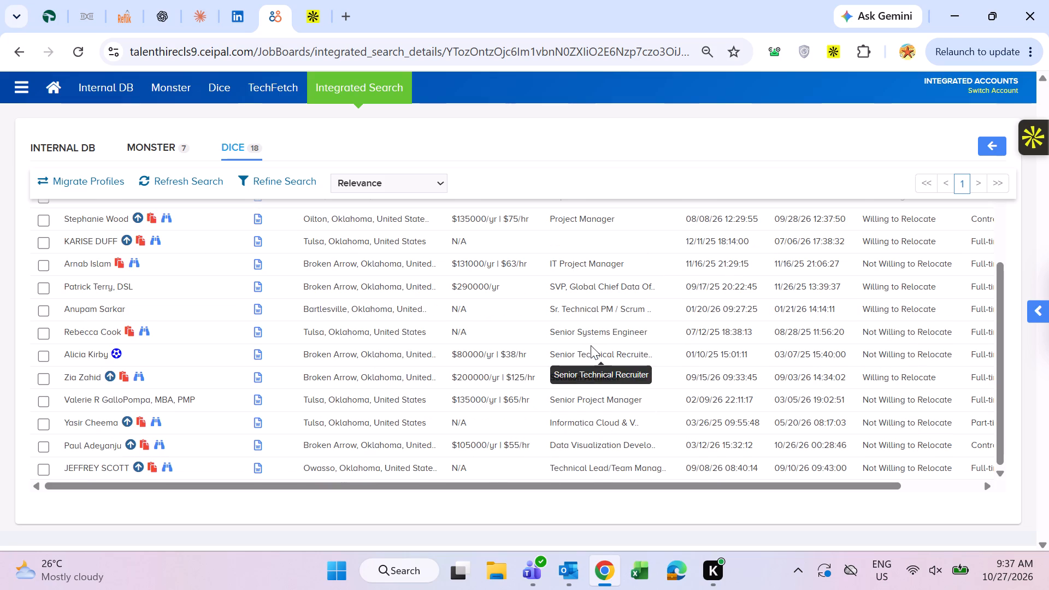
double_click(589, 355)
scroll(589, 355, "down", 4)
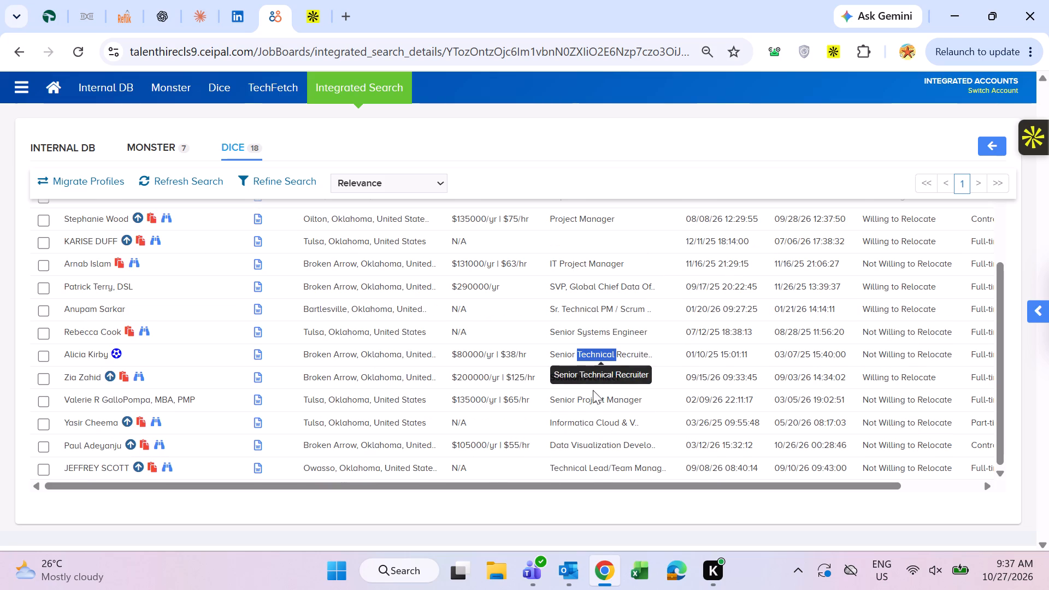
Examine the Solution Architect candidate's Dice row, including location, pay rate, job title, dates and relocation preference.
left_click(568, 382)
left_click_drag(568, 382, 504, 380)
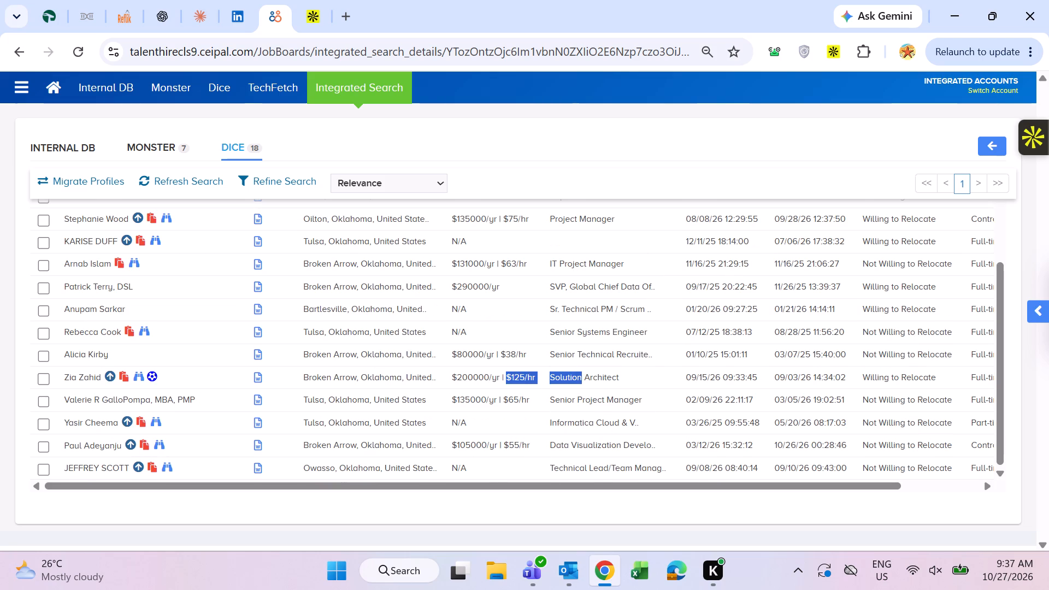
left_click_drag(504, 380, 501, 386)
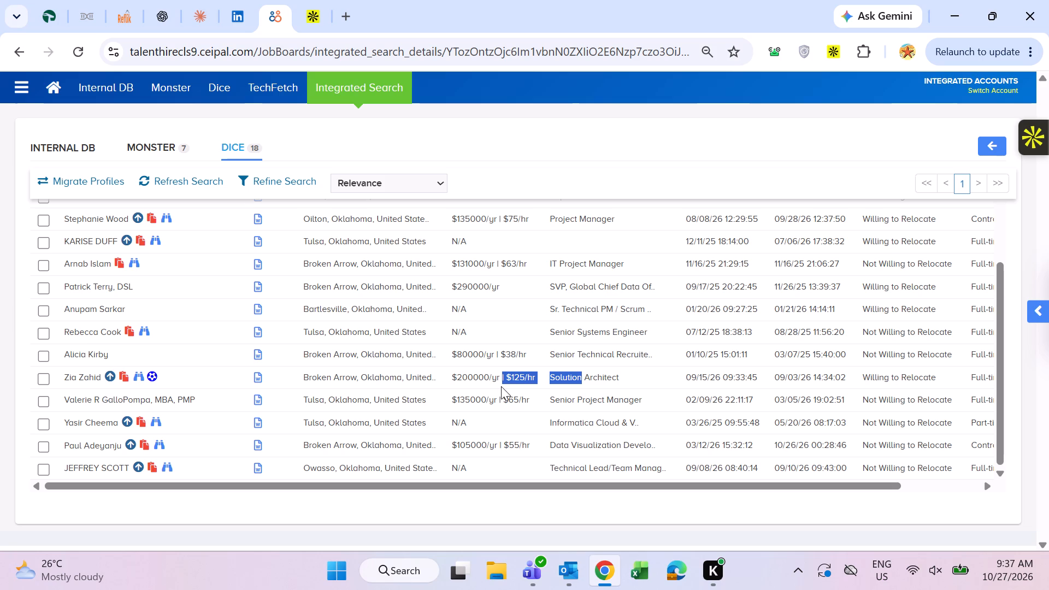
double_click(500, 374)
left_click(500, 377)
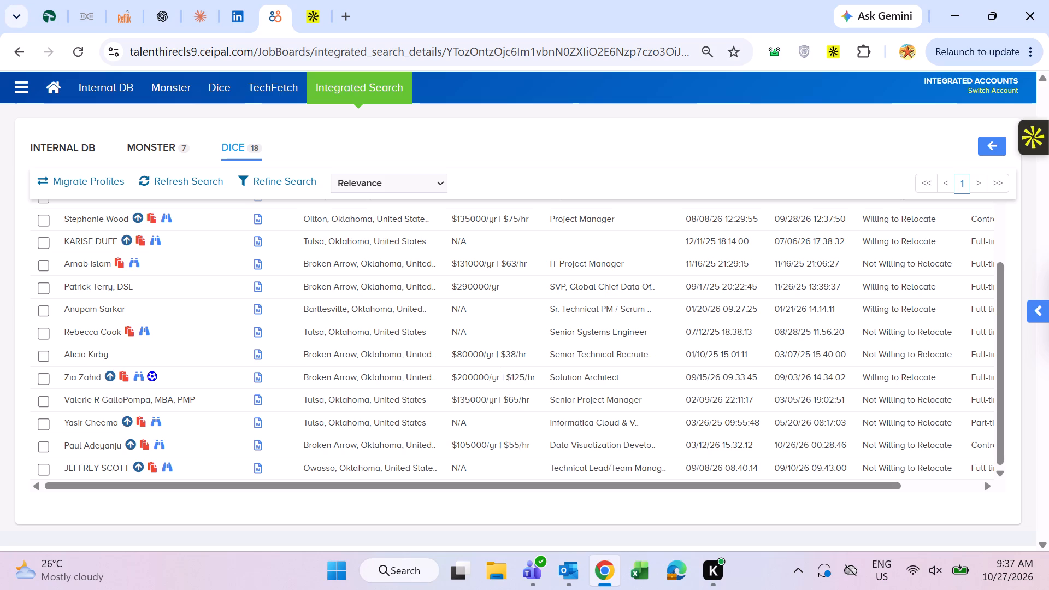
left_click_drag(500, 377, 523, 379)
left_click(523, 379)
left_click_drag(502, 379, 547, 379)
left_click_drag(547, 379, 585, 379)
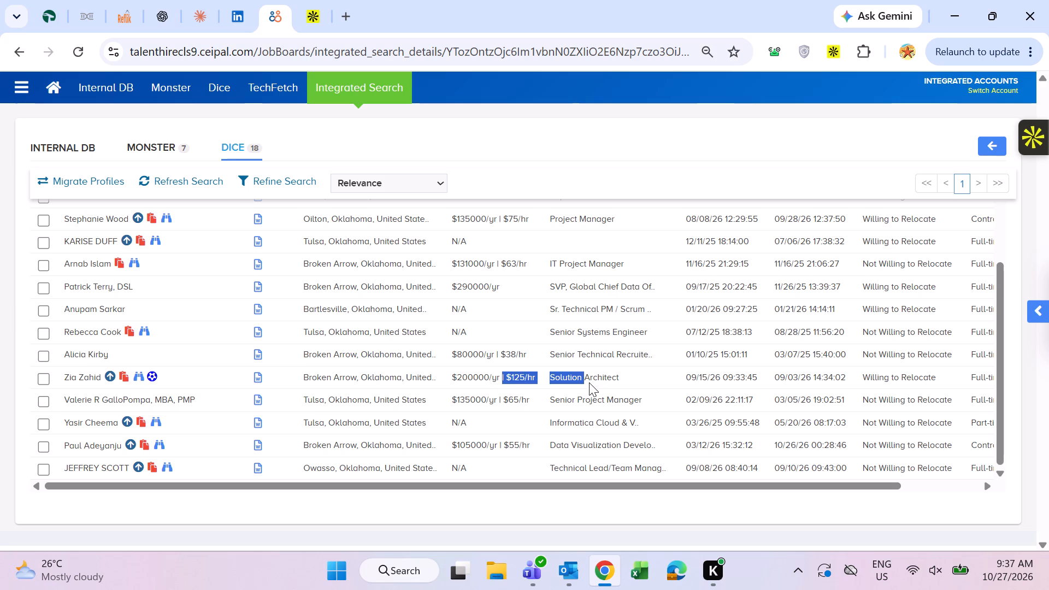
left_click(587, 376)
left_click_drag(585, 374, 499, 377)
left_click(384, 382)
left_click_drag(384, 382, 325, 379)
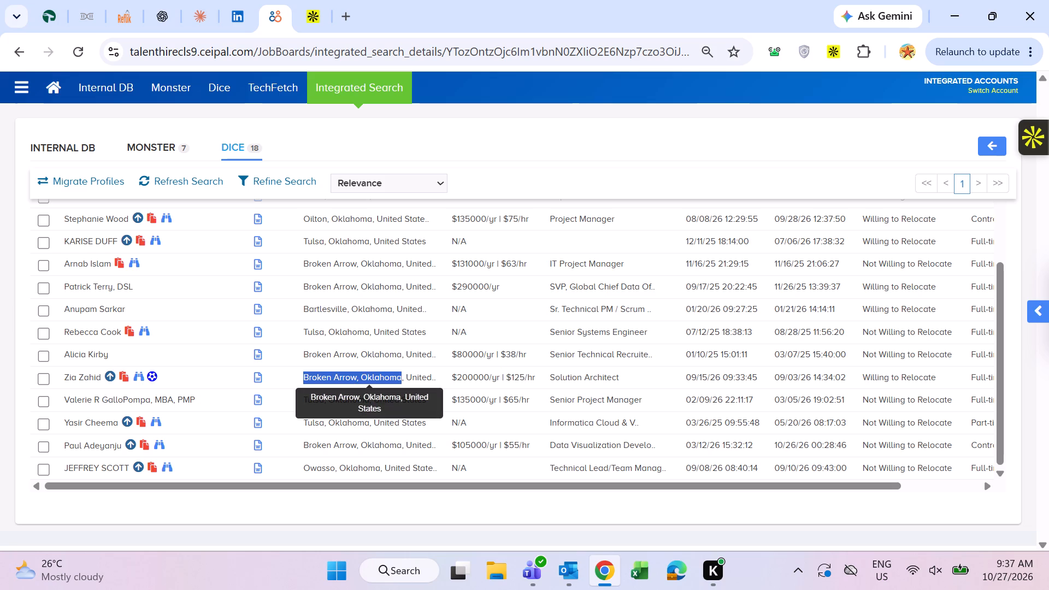
left_click_drag(325, 379, 323, 379)
left_click(323, 379)
left_click_drag(323, 379, 964, 380)
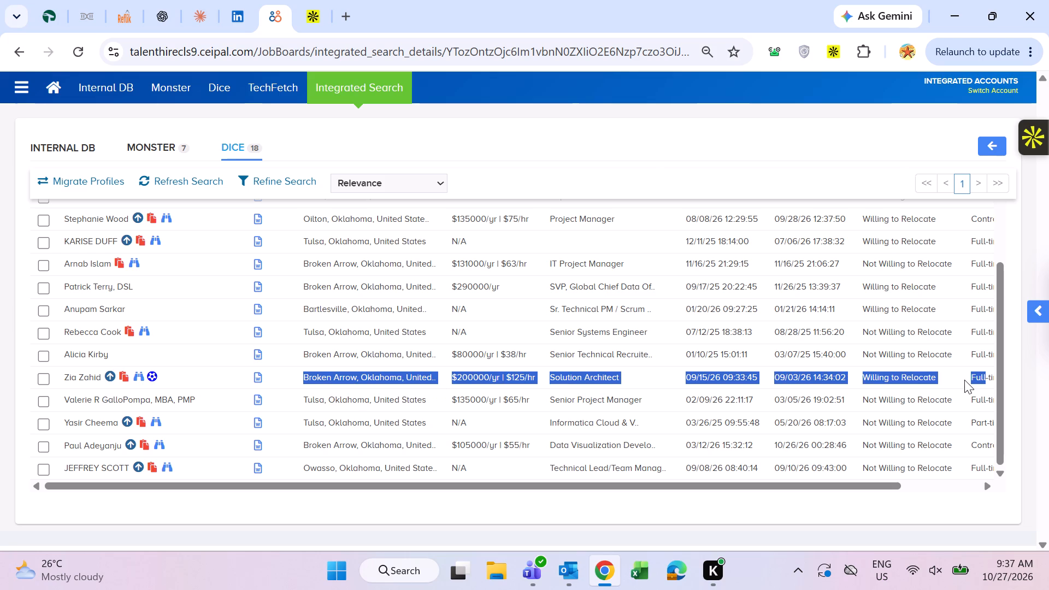
double_click(891, 380)
left_click_drag(891, 380, 383, 379)
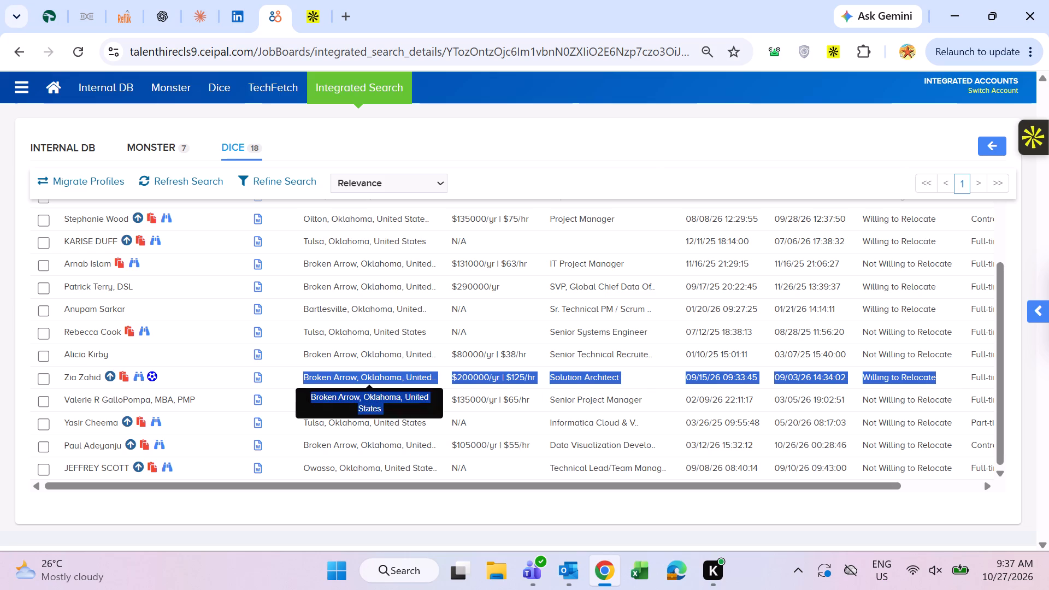
left_click_drag(383, 379, 379, 379)
left_click(376, 377)
left_click_drag(376, 377, 963, 377)
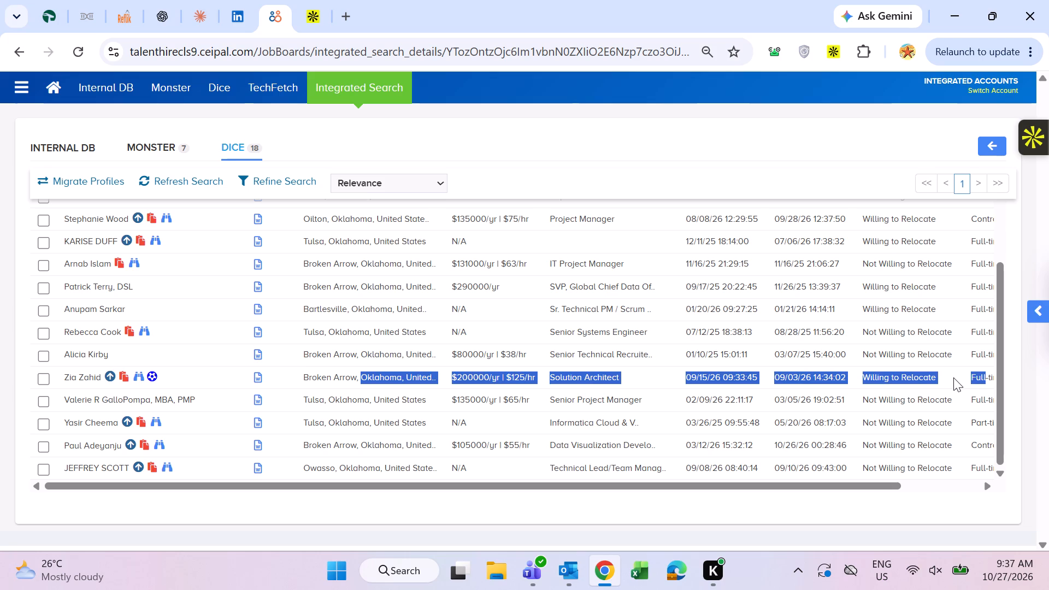
left_click(953, 377)
left_click_drag(953, 377, 375, 378)
left_click(375, 378)
left_click_drag(375, 378, 944, 383)
left_click(944, 383)
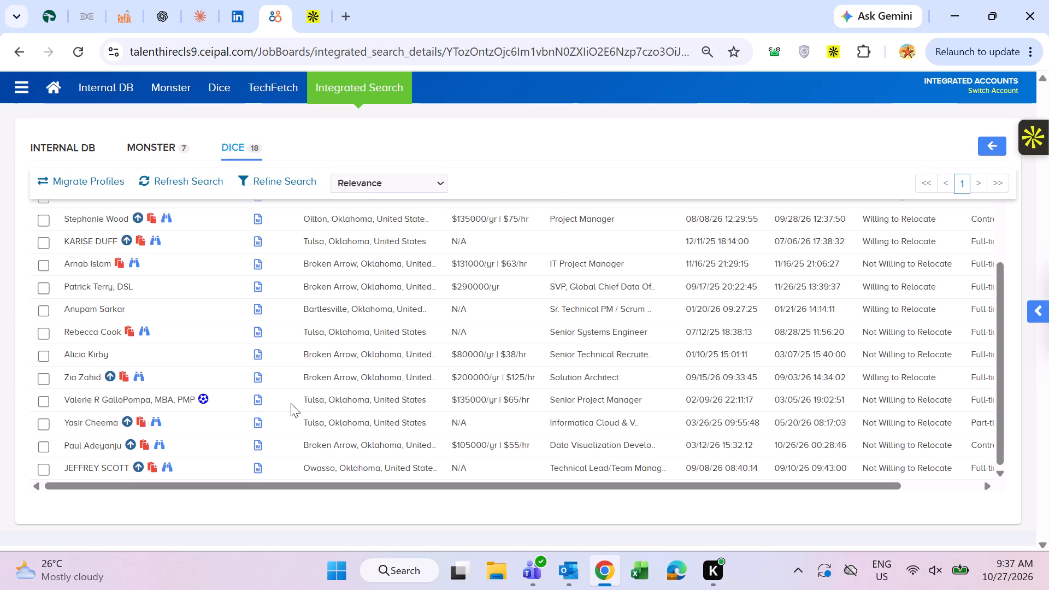
Review the Senior Project Manager candidate's Dice row for location, pay, dates and relocation preference.
left_click_drag(291, 403, 854, 403)
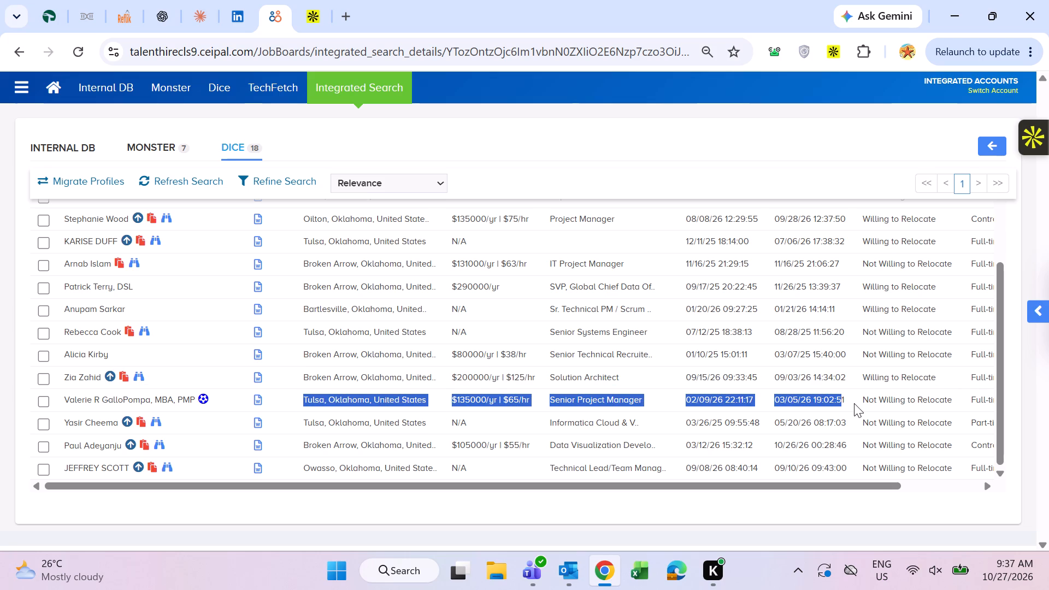
left_click_drag(854, 403, 933, 403)
left_click(933, 407)
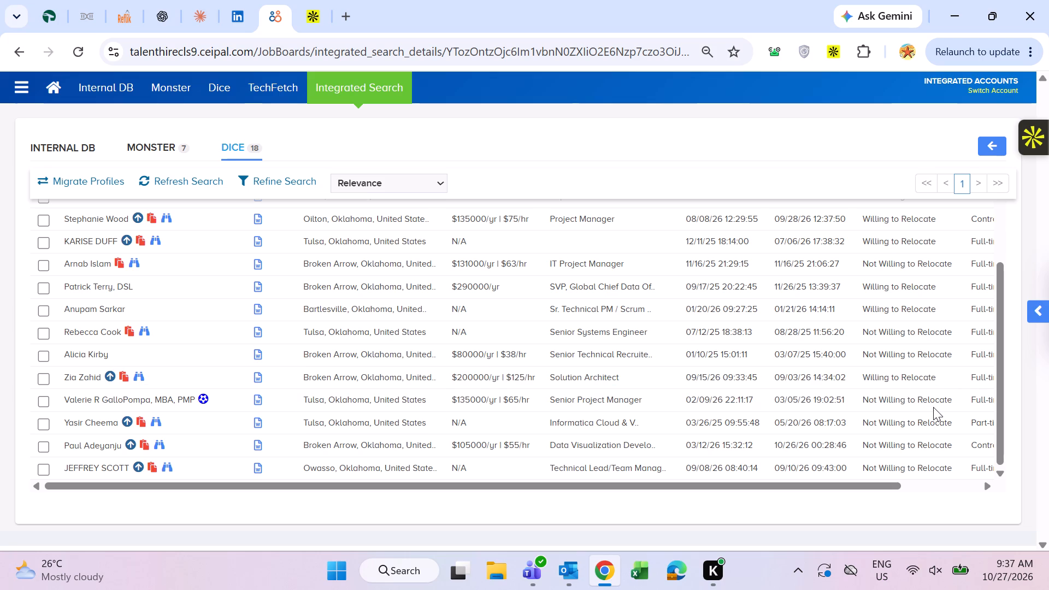
left_click_drag(933, 407, 812, 408)
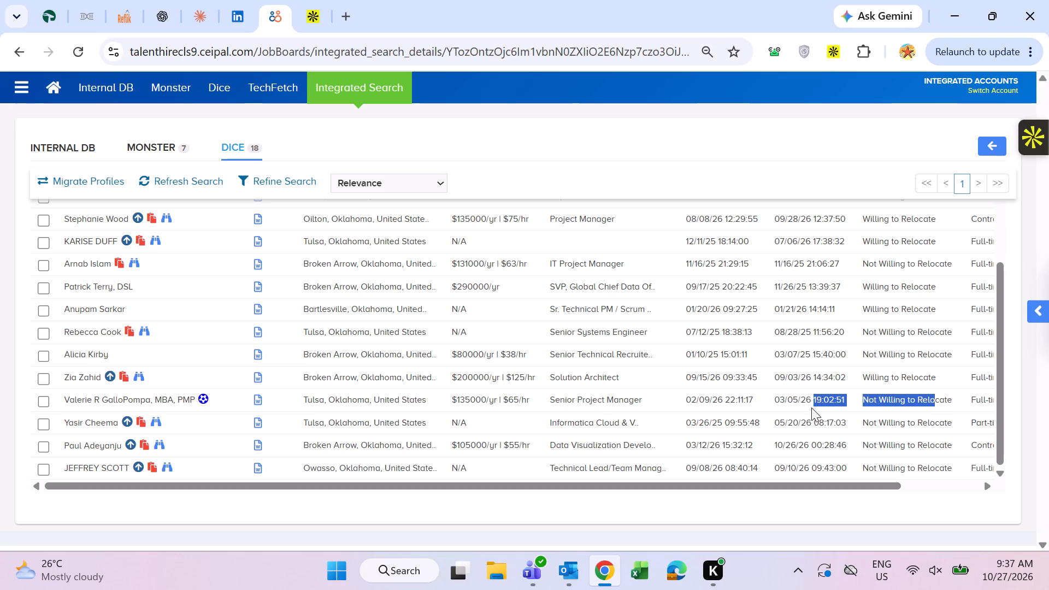
left_click(590, 405)
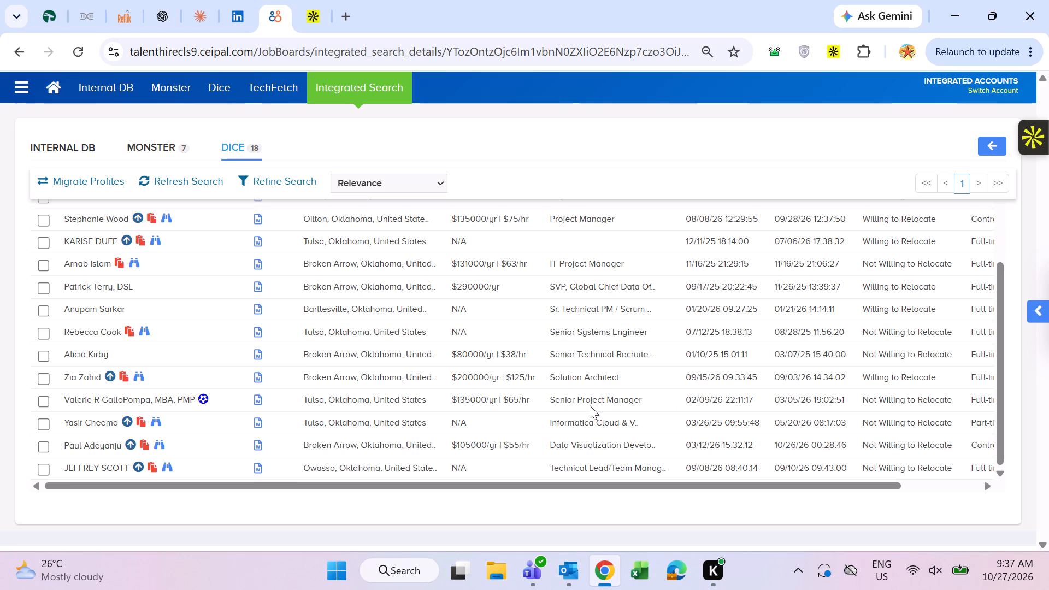
scroll(590, 405, "down", 3)
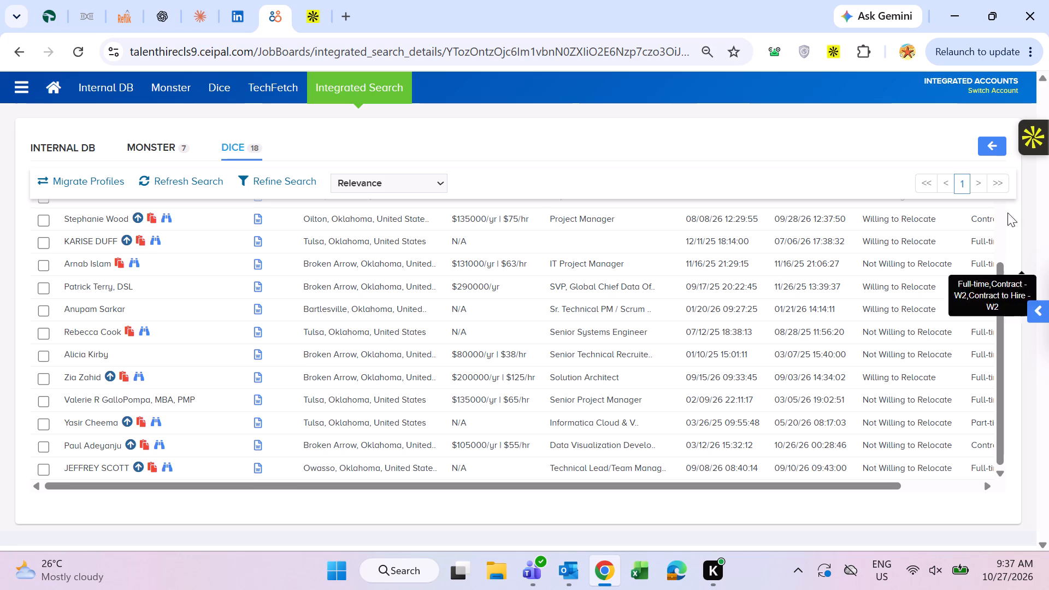